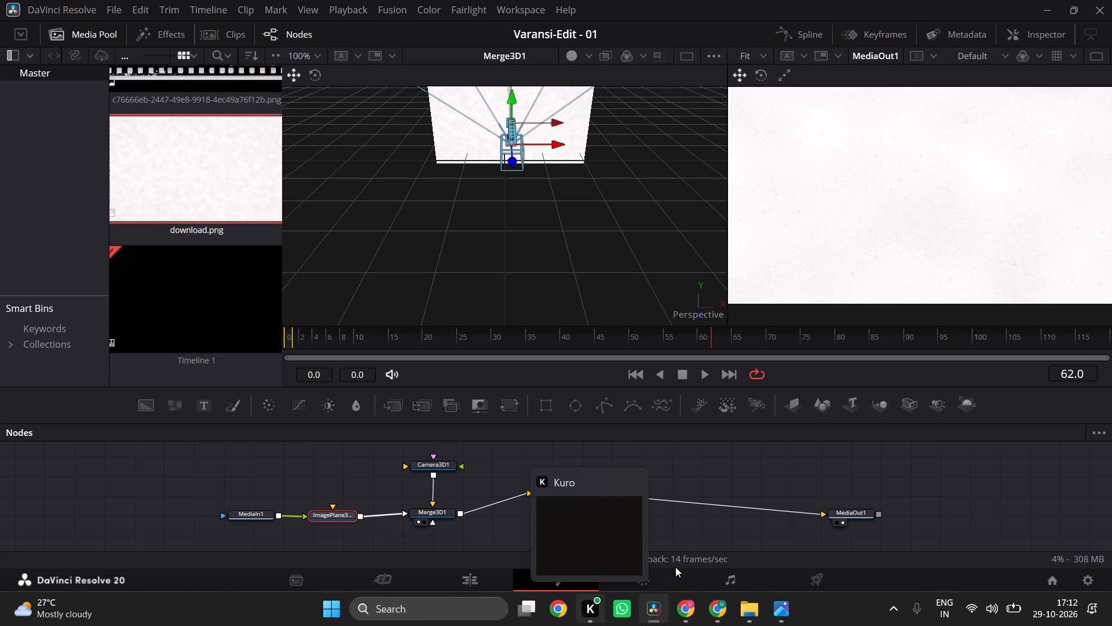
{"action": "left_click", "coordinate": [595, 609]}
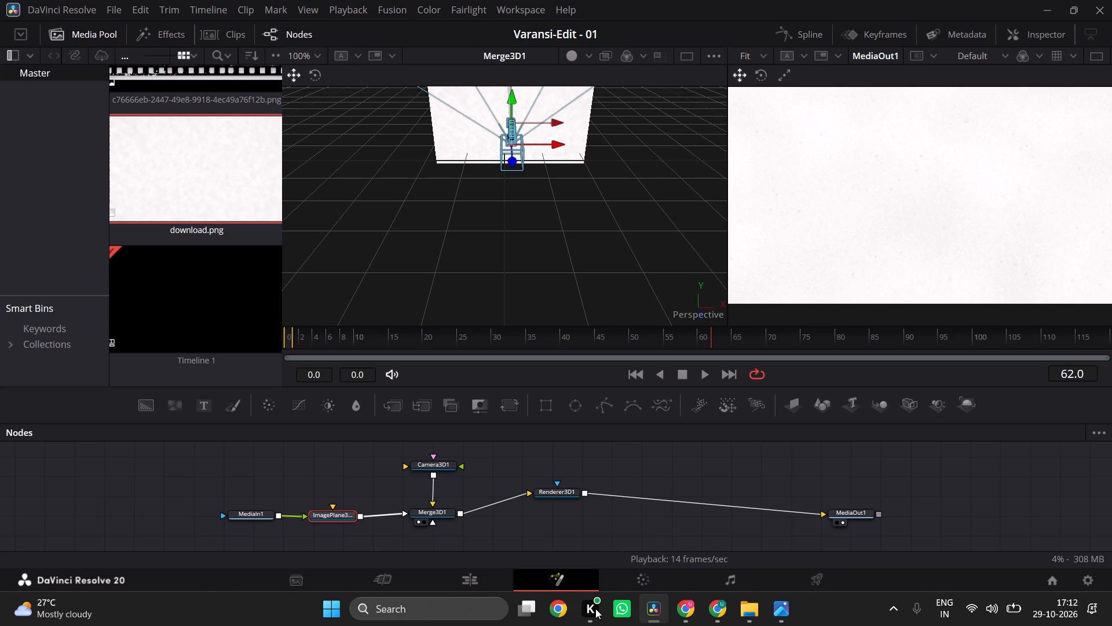
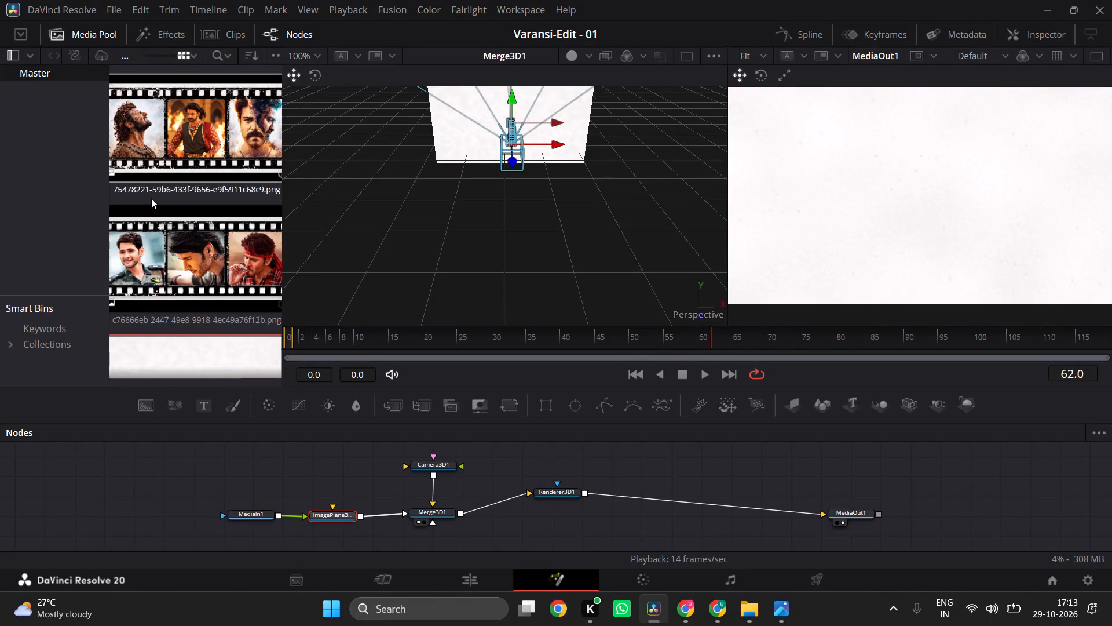
Add the c76666eb film-strip image from the media pool to the node graph, placed just above MediaIn1.
{"action": "left_click_drag", "start_coordinate": [201, 227], "coordinate": [229, 414]}
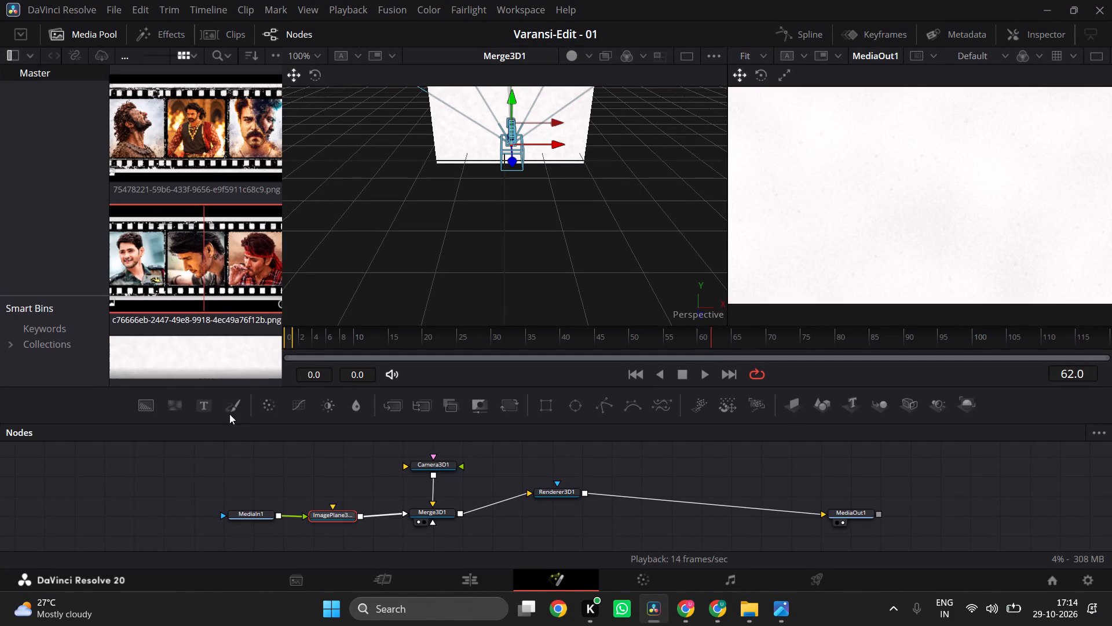
{"action": "left_click_drag", "start_coordinate": [229, 414], "coordinate": [199, 256]}
{"action": "left_click_drag", "start_coordinate": [199, 256], "coordinate": [251, 505]}
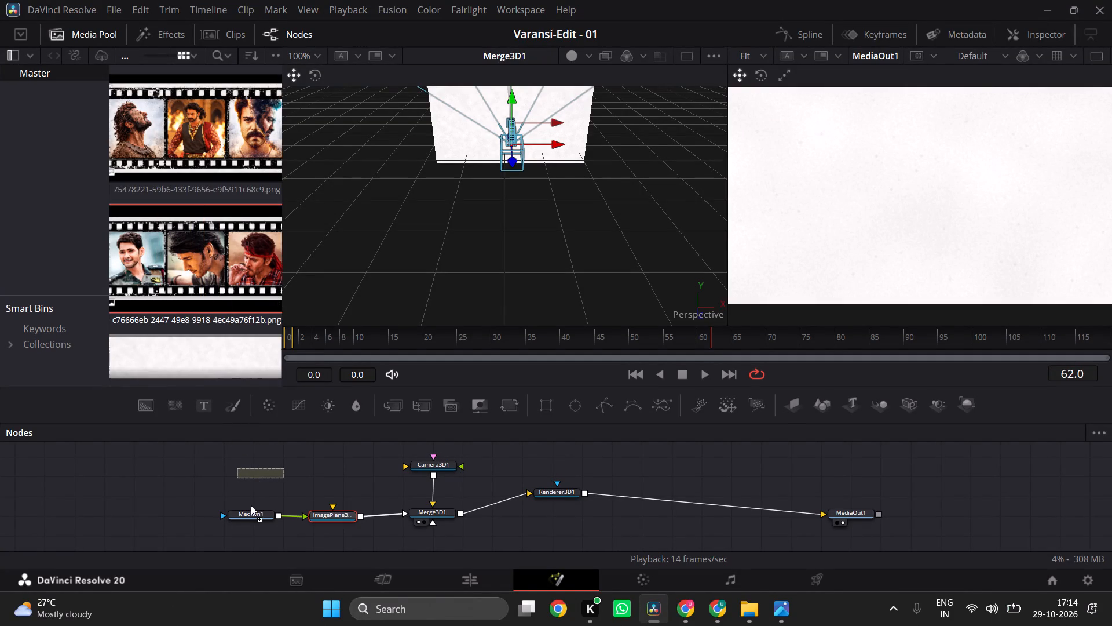
{"action": "left_click_drag", "start_coordinate": [251, 505], "coordinate": [248, 486]}
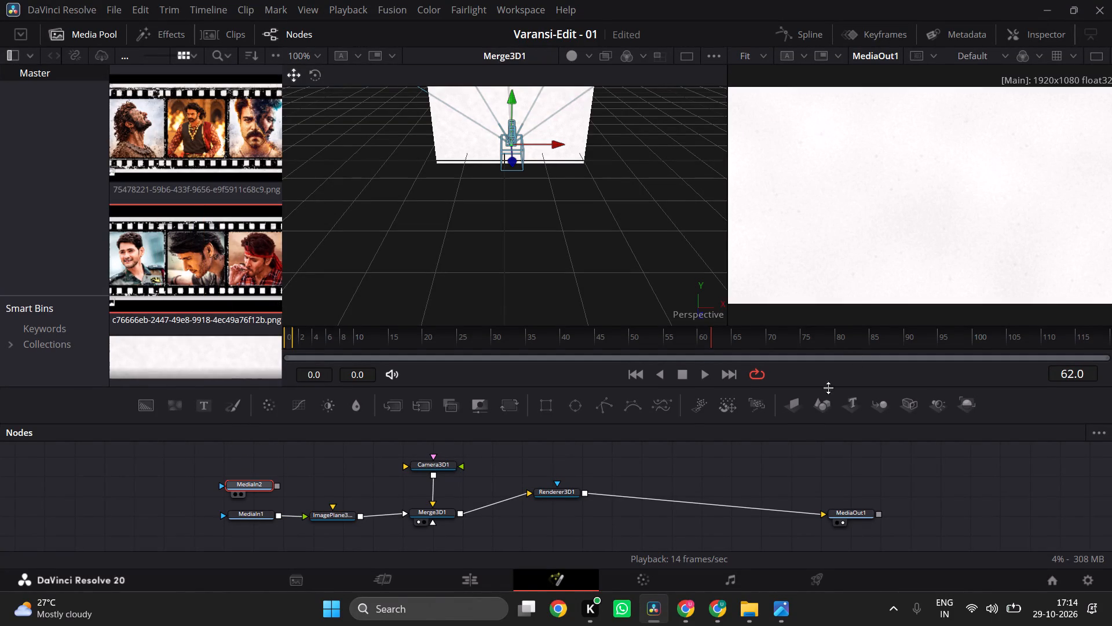
Add a second image plane node beside the film-strip media node and connect the film-strip media to its material input.
{"action": "left_click_drag", "start_coordinate": [793, 403], "coordinate": [317, 494]}
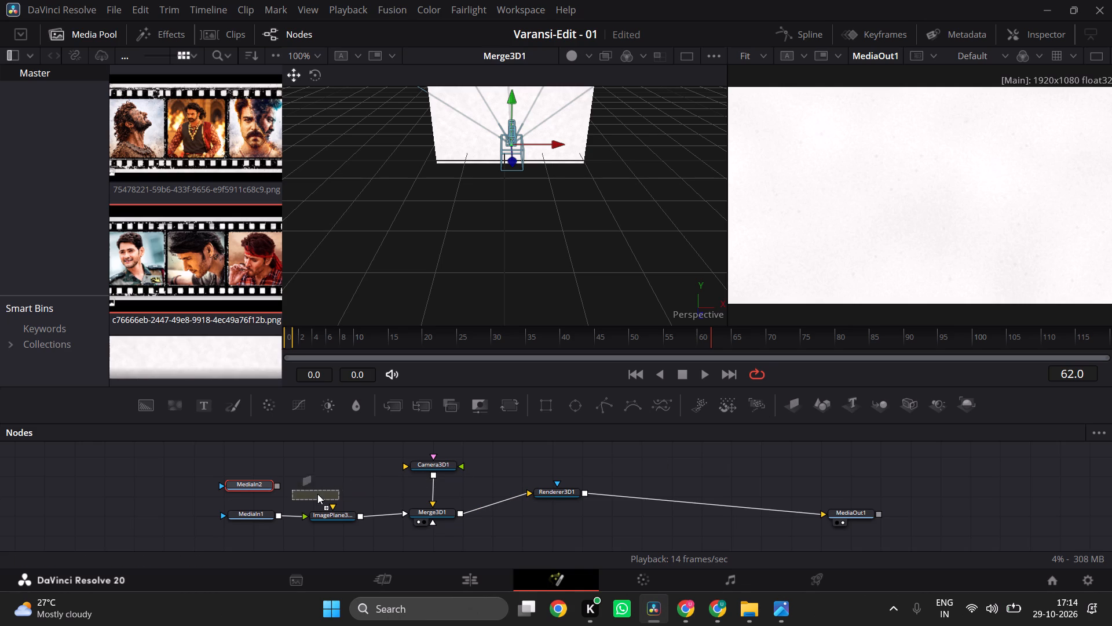
{"action": "left_click_drag", "start_coordinate": [317, 494], "coordinate": [326, 485]}
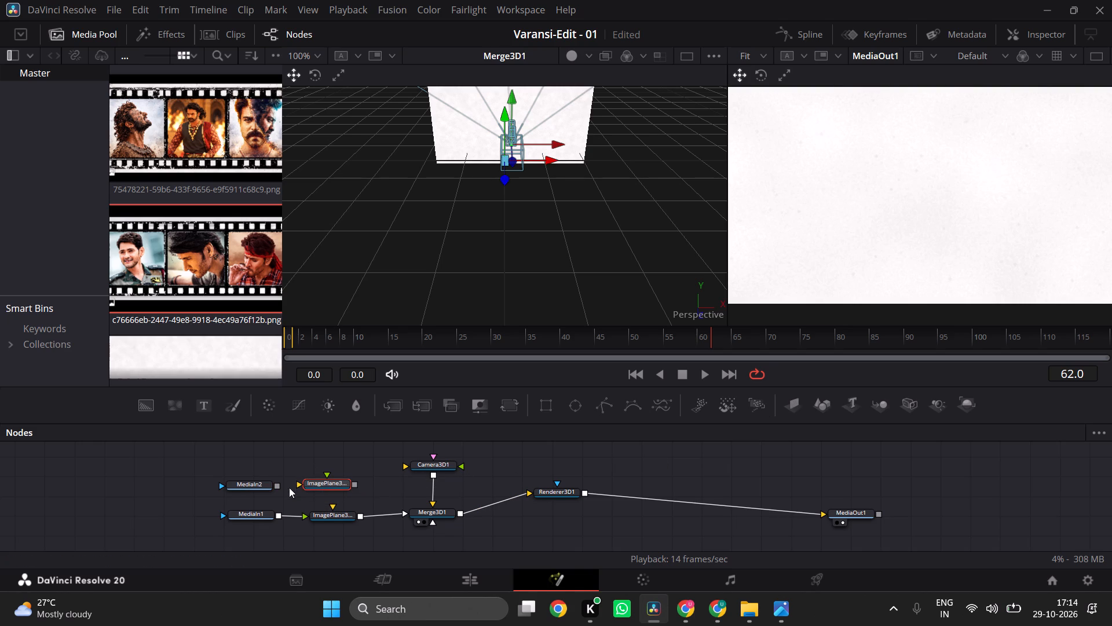
{"action": "left_click_drag", "start_coordinate": [277, 486], "coordinate": [292, 485]}
{"action": "left_click_drag", "start_coordinate": [292, 485], "coordinate": [299, 484]}
{"action": "left_click_drag", "start_coordinate": [298, 485], "coordinate": [281, 487]}
{"action": "left_click_drag", "start_coordinate": [276, 486], "coordinate": [327, 471]}
{"action": "left_click_drag", "start_coordinate": [327, 471], "coordinate": [327, 475]}
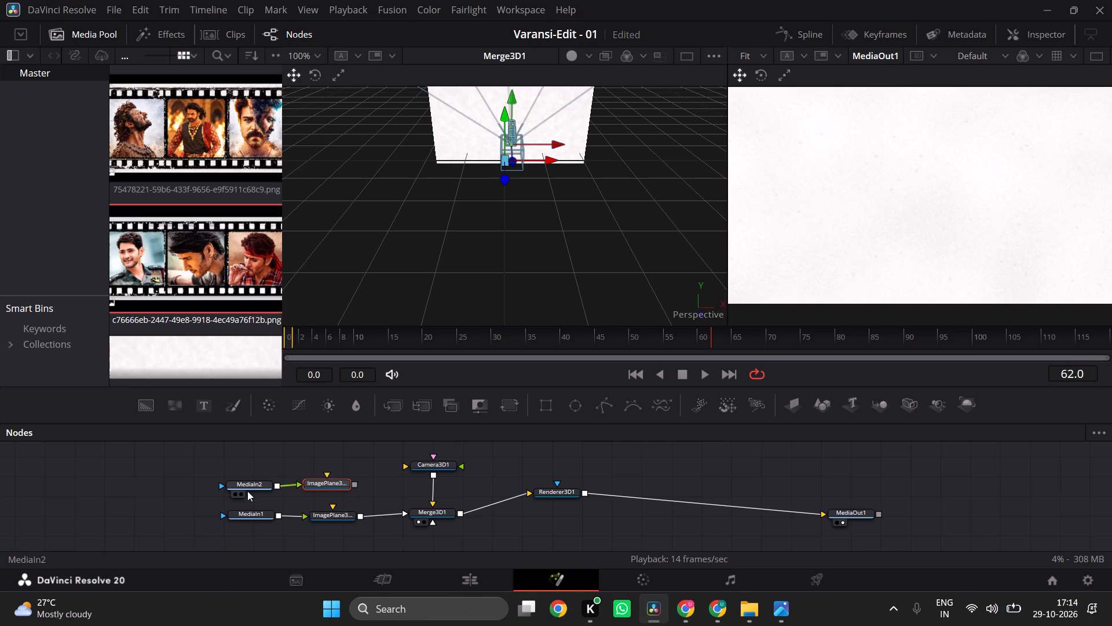
{"action": "left_click", "coordinate": [247, 490]}
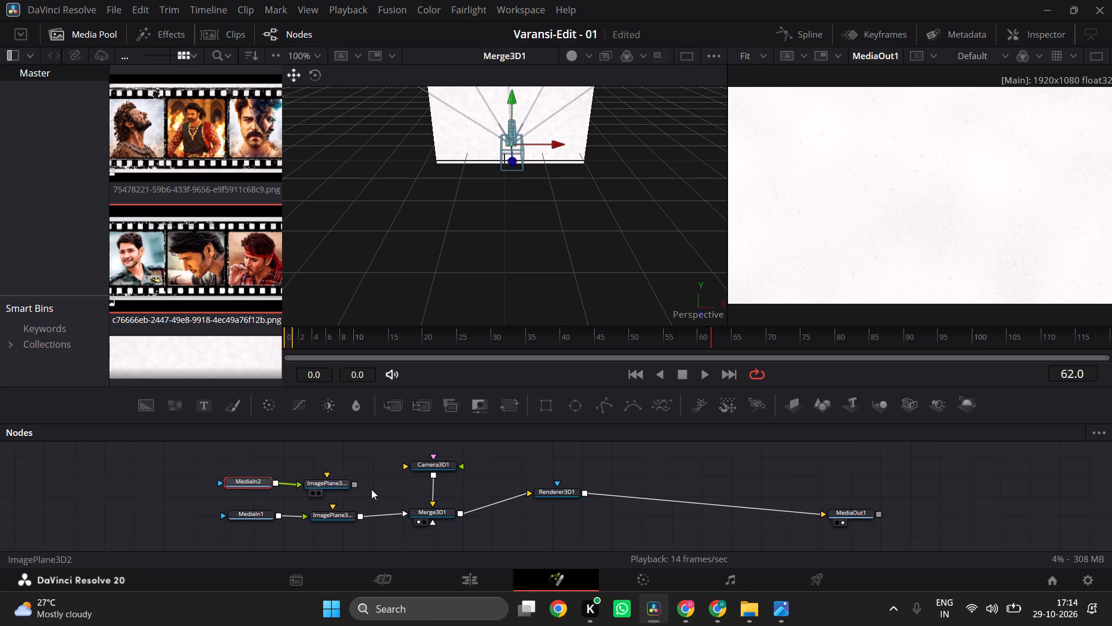
Connect the film-strip image plane's output to Merge3D1.
{"action": "left_click_drag", "start_coordinate": [352, 482], "coordinate": [399, 510]}
{"action": "left_click_drag", "start_coordinate": [399, 510], "coordinate": [433, 522]}
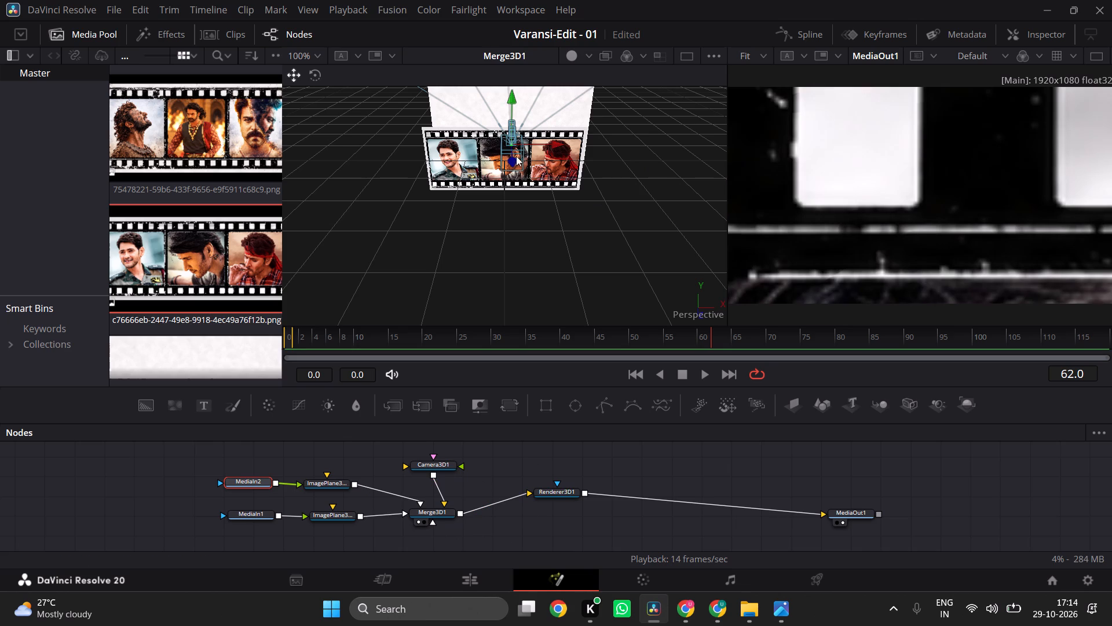
Lower the camera vertically in the 3D scene to the level of the film-strip image plane.
{"action": "left_click_drag", "start_coordinate": [512, 136], "coordinate": [509, 209]}
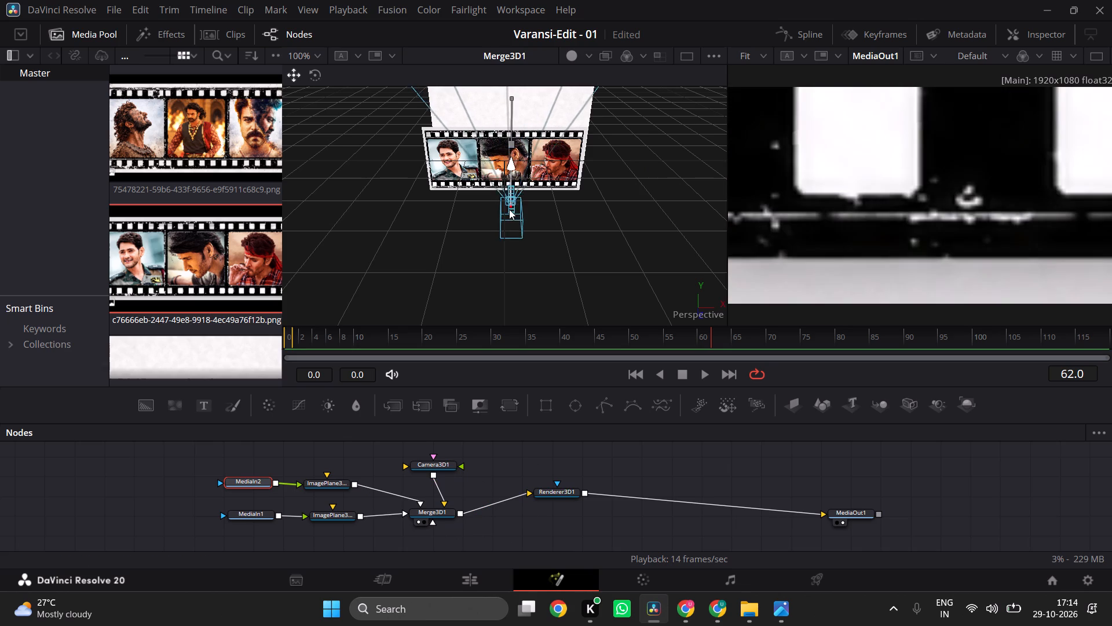
{"action": "left_click_drag", "start_coordinate": [509, 209], "coordinate": [509, 179]}
{"action": "left_click", "coordinate": [463, 158]}
{"action": "left_click_drag", "start_coordinate": [463, 158], "coordinate": [480, 118]}
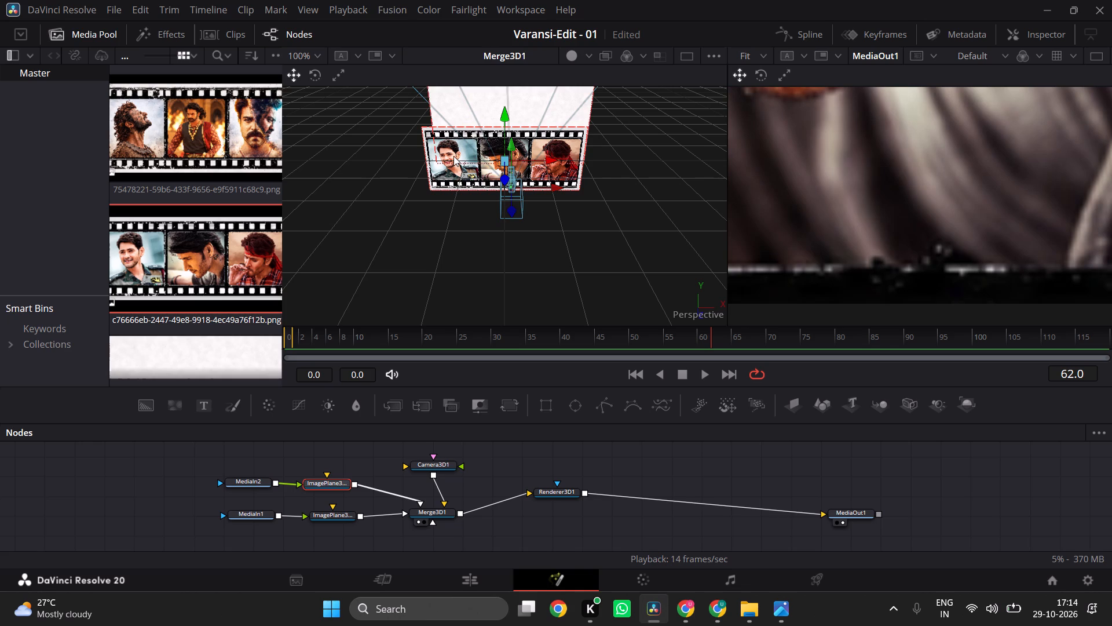
{"action": "left_click_drag", "start_coordinate": [451, 169], "coordinate": [462, 140]}
{"action": "left_click_drag", "start_coordinate": [462, 140], "coordinate": [481, 105]}
{"action": "left_click_drag", "start_coordinate": [510, 143], "coordinate": [519, 127]}
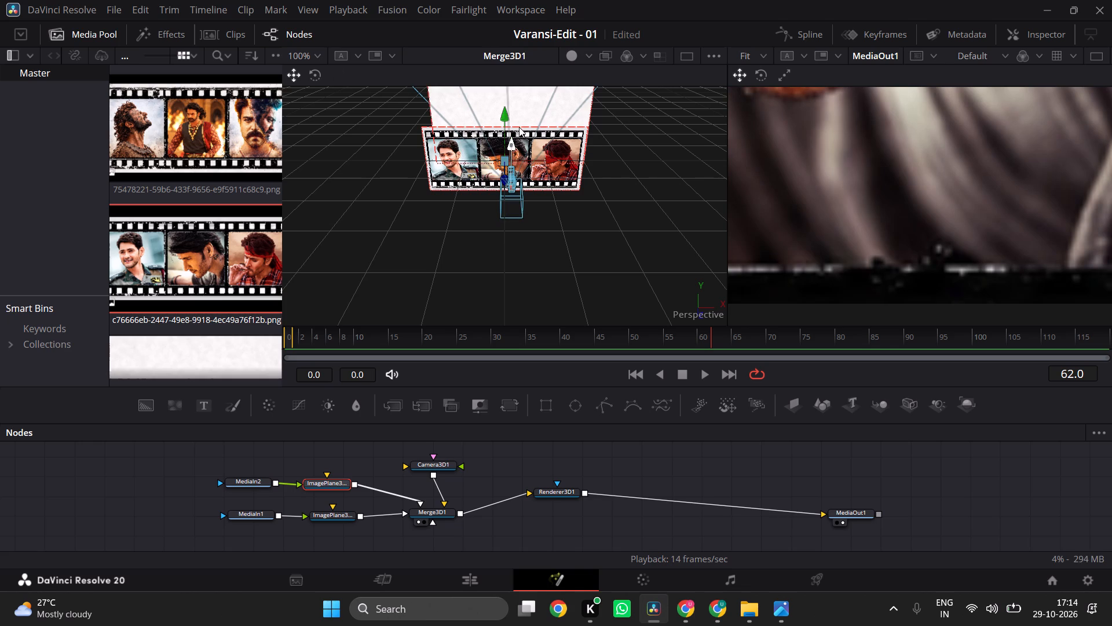
{"action": "left_click_drag", "start_coordinate": [519, 127], "coordinate": [506, 170]}
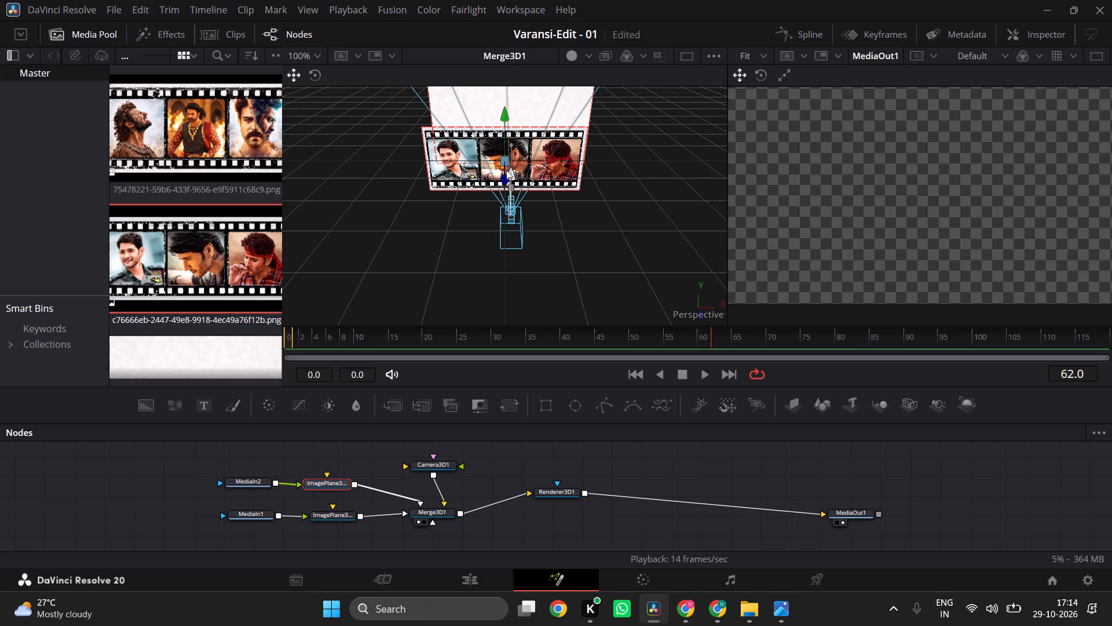
{"action": "left_click_drag", "start_coordinate": [506, 170], "coordinate": [495, 165]}
{"action": "left_click_drag", "start_coordinate": [510, 204], "coordinate": [512, 258]}
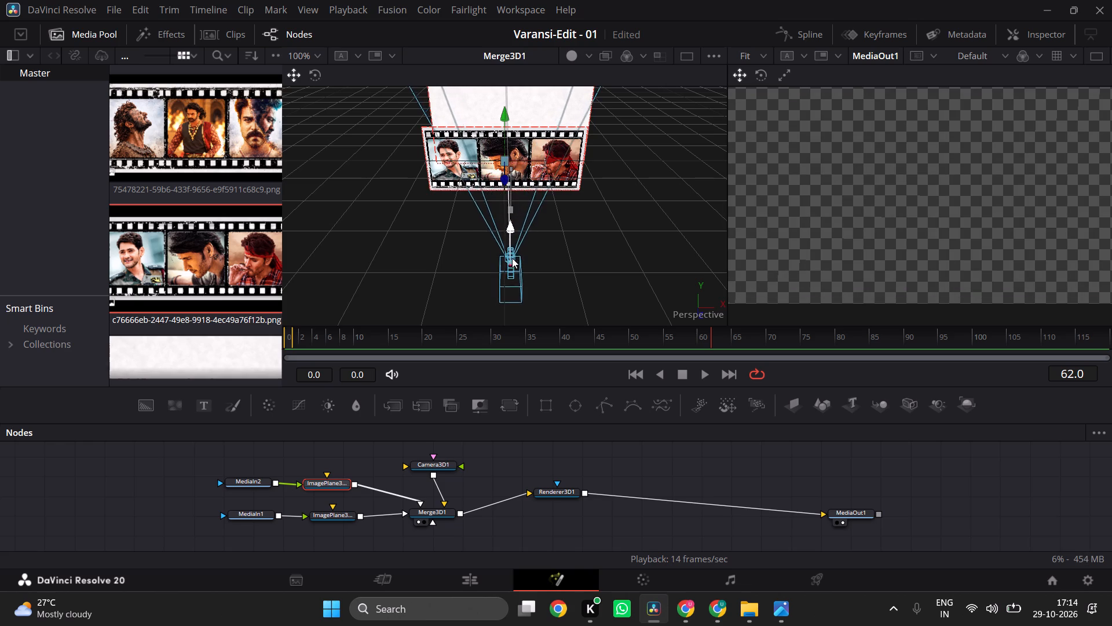
{"action": "left_click_drag", "start_coordinate": [512, 258], "coordinate": [502, 184]}
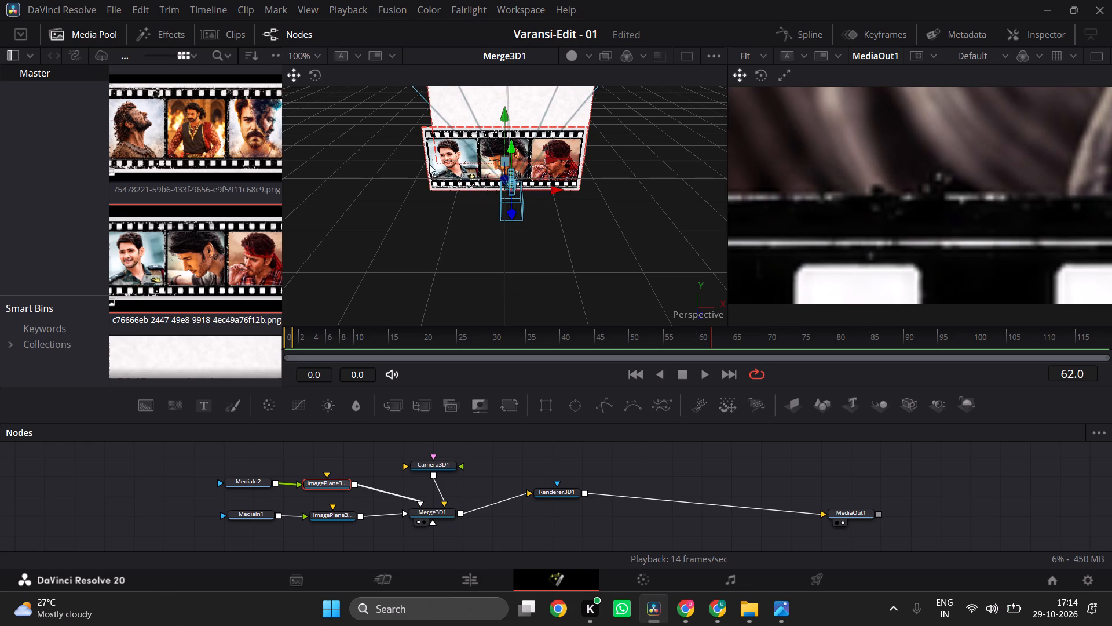
Raise the film-strip image plane in the 3D scene so it overlaps the lower part of the white paper plane.
{"action": "left_click", "coordinate": [426, 136]}
{"action": "left_click_drag", "start_coordinate": [424, 149], "coordinate": [439, 148]}
{"action": "left_click_drag", "start_coordinate": [501, 163], "coordinate": [501, 151]}
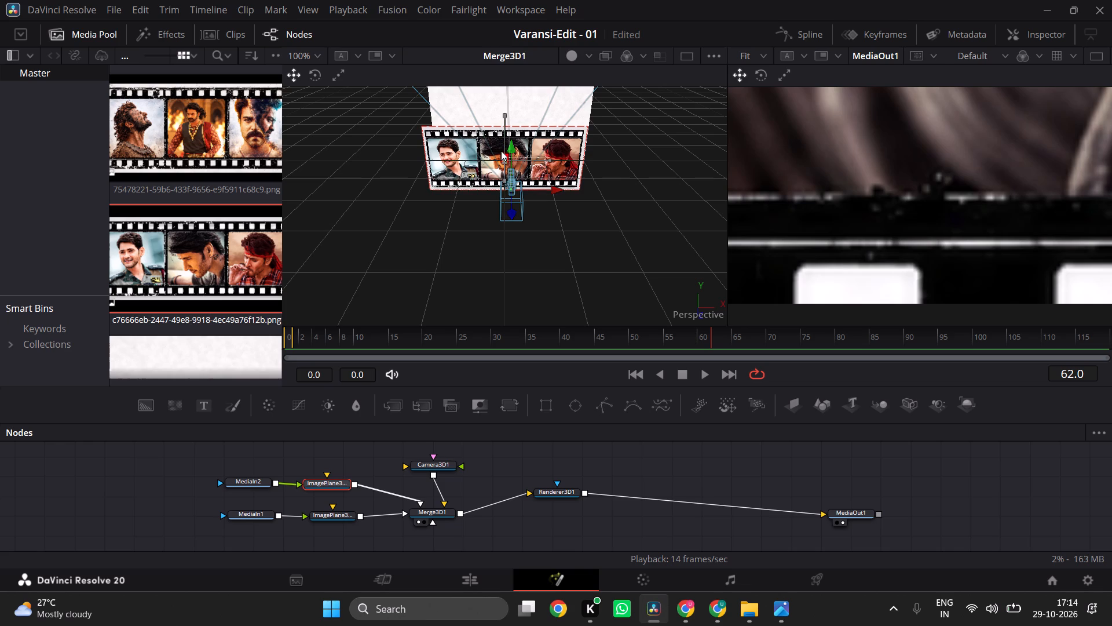
{"action": "left_click_drag", "start_coordinate": [501, 151], "coordinate": [515, 141]}
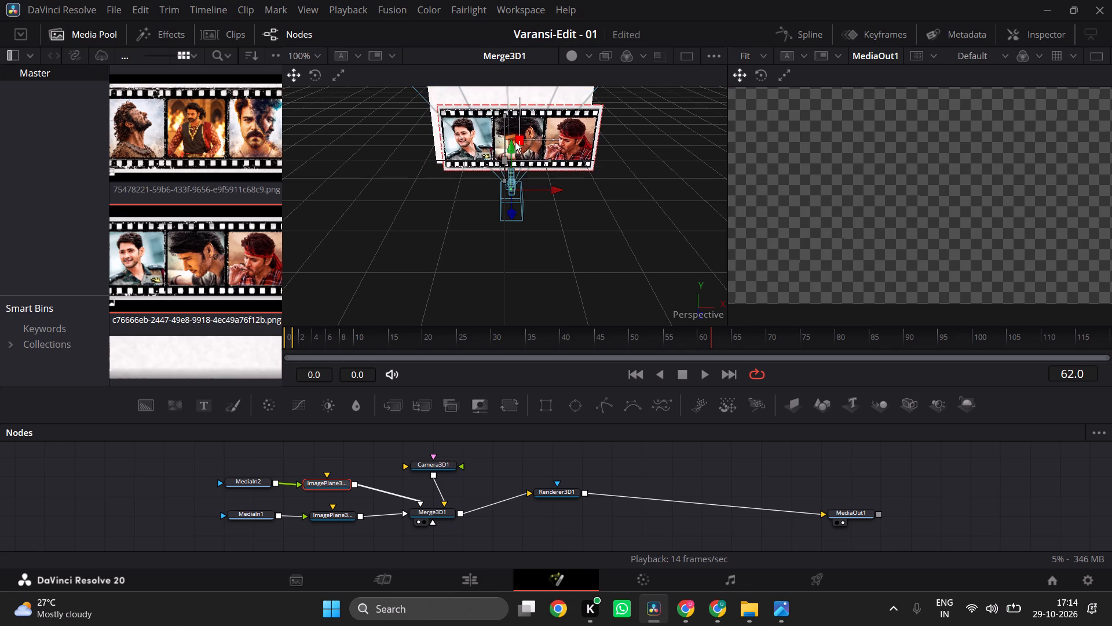
{"action": "left_click_drag", "start_coordinate": [515, 141], "coordinate": [510, 145]}
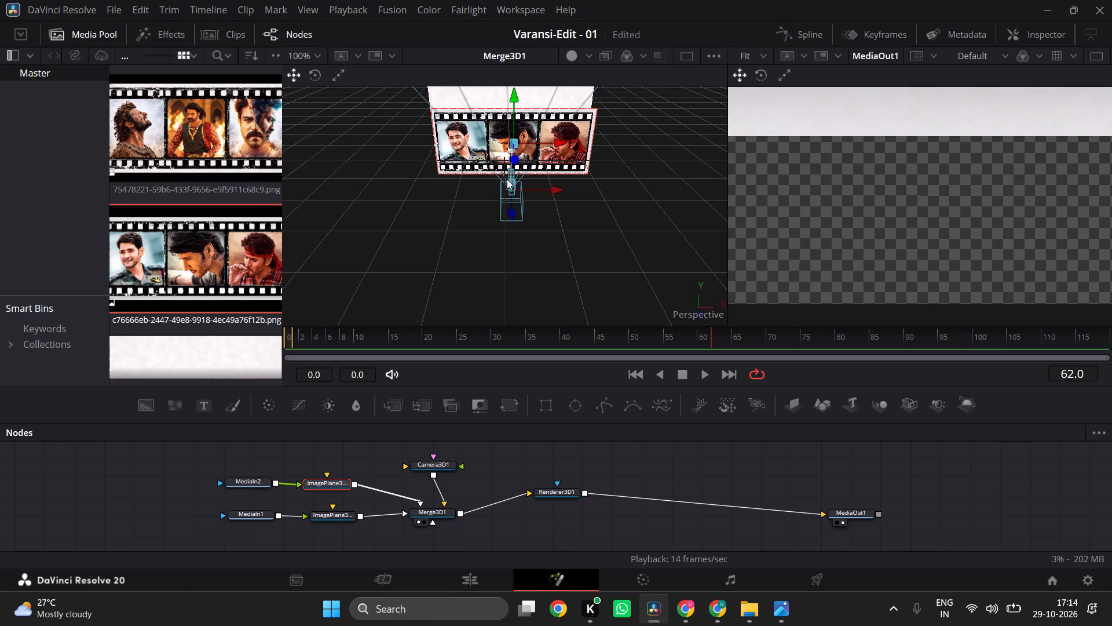
Reposition the camera lower and slightly farther back, keeping it horizontally centred on the film-strip plane.
{"action": "left_click_drag", "start_coordinate": [507, 181], "coordinate": [470, 238]}
{"action": "left_click_drag", "start_coordinate": [521, 245], "coordinate": [489, 246]}
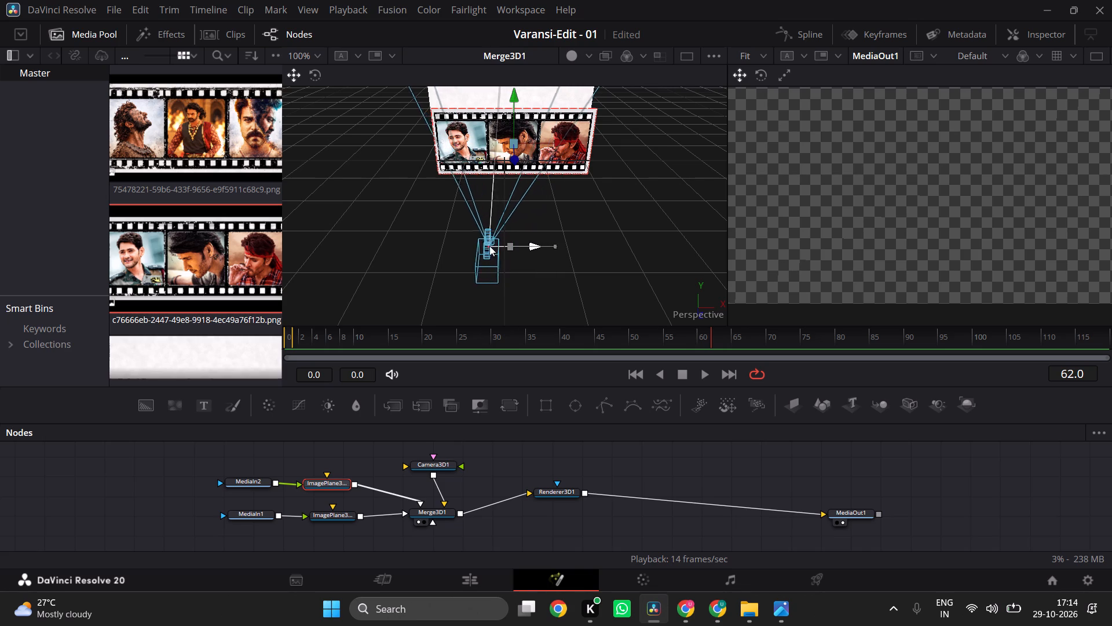
{"action": "left_click_drag", "start_coordinate": [489, 246], "coordinate": [519, 202]}
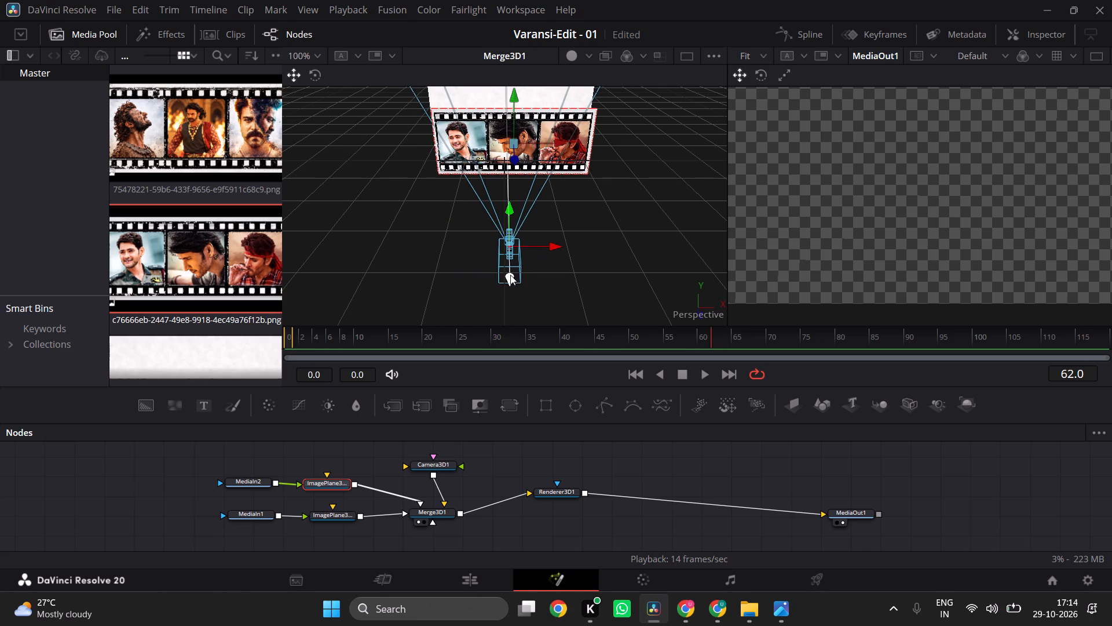
{"action": "left_click_drag", "start_coordinate": [510, 274], "coordinate": [515, 290]}
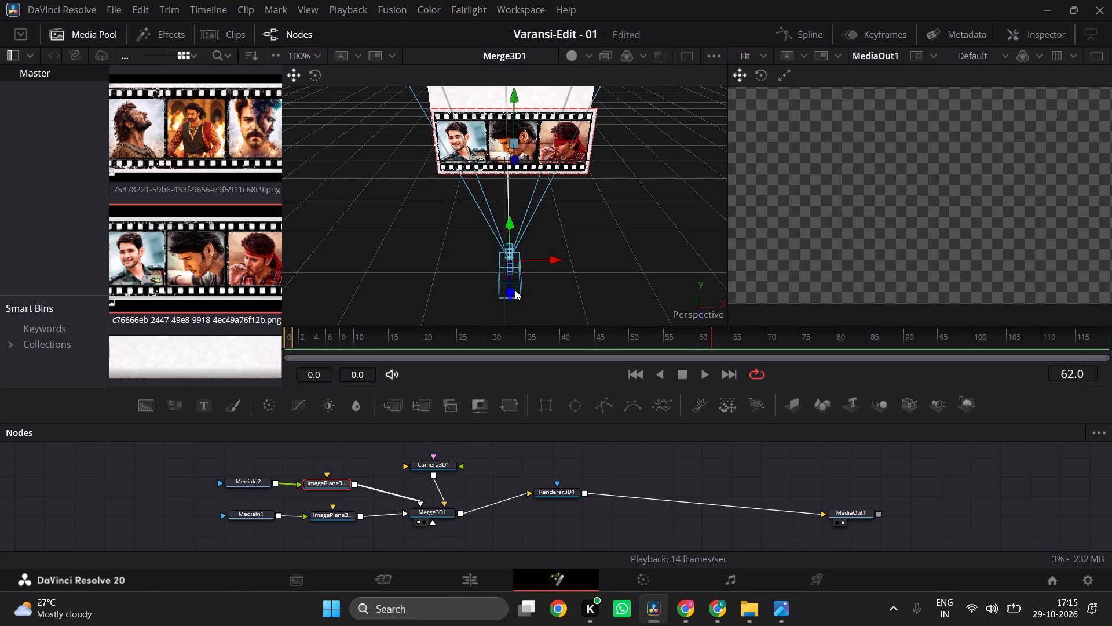
{"action": "left_click_drag", "start_coordinate": [506, 238], "coordinate": [508, 202]}
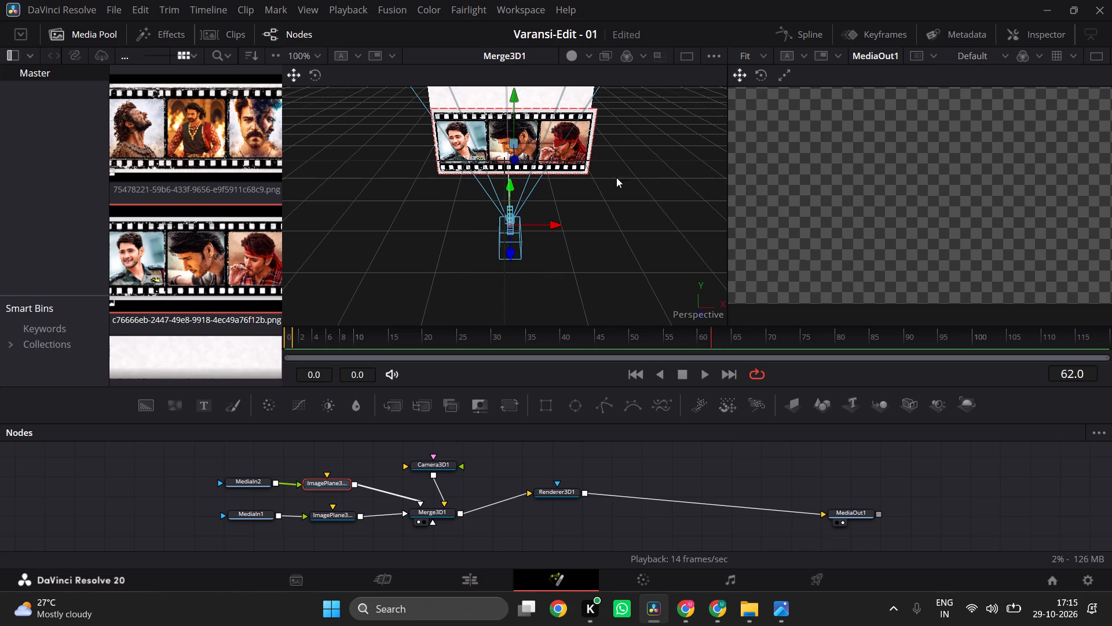
Move the paper image plane lower in the 3D scene, centred in front of the lower part of the film strip.
{"action": "scroll", "coordinate": [888, 223], "scroll_direction": "up", "scroll_amount": 2}
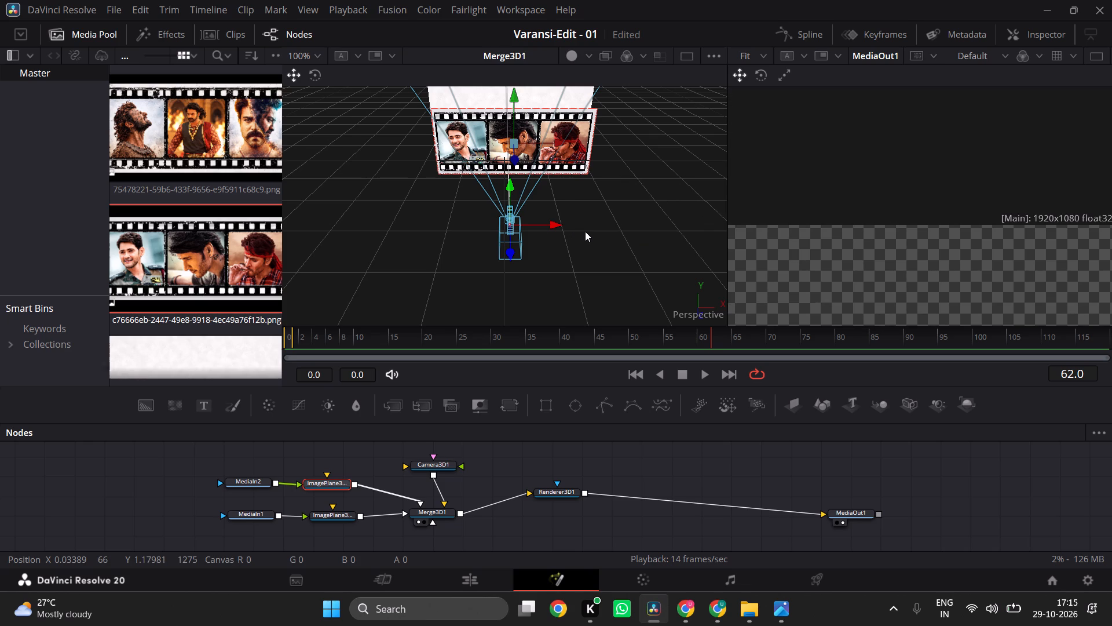
{"action": "left_click_drag", "start_coordinate": [505, 111], "coordinate": [502, 105]}
{"action": "left_click", "coordinate": [480, 97]}
{"action": "scroll", "coordinate": [480, 97], "scroll_direction": "up", "scroll_amount": 1}
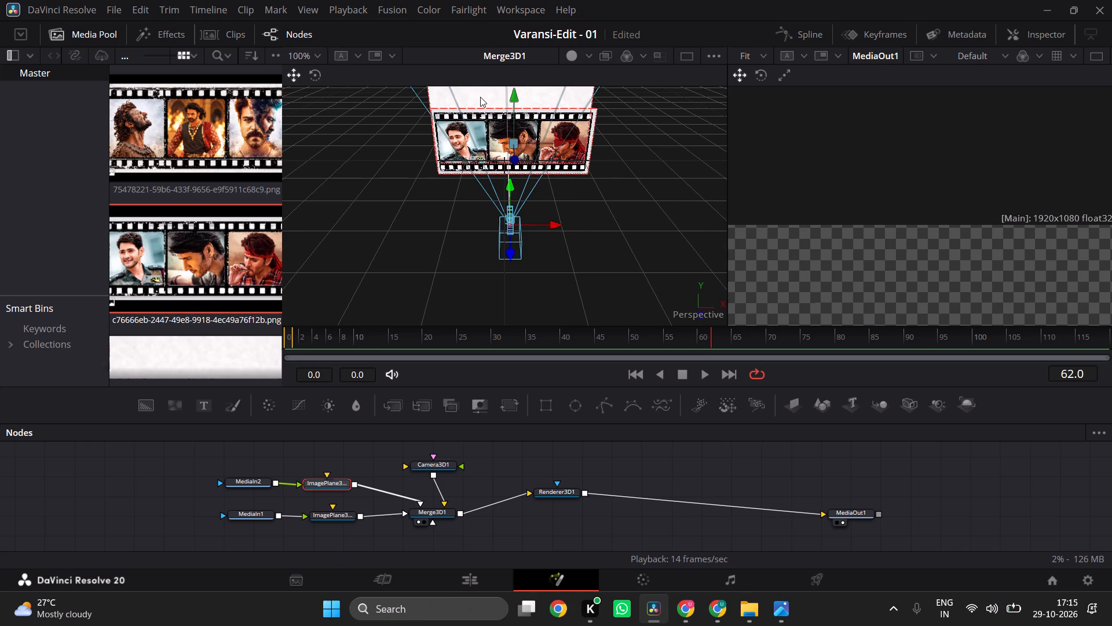
{"action": "scroll", "coordinate": [480, 97], "scroll_direction": "up", "scroll_amount": 1}
{"action": "scroll", "coordinate": [514, 189], "scroll_direction": "down", "scroll_amount": 1}
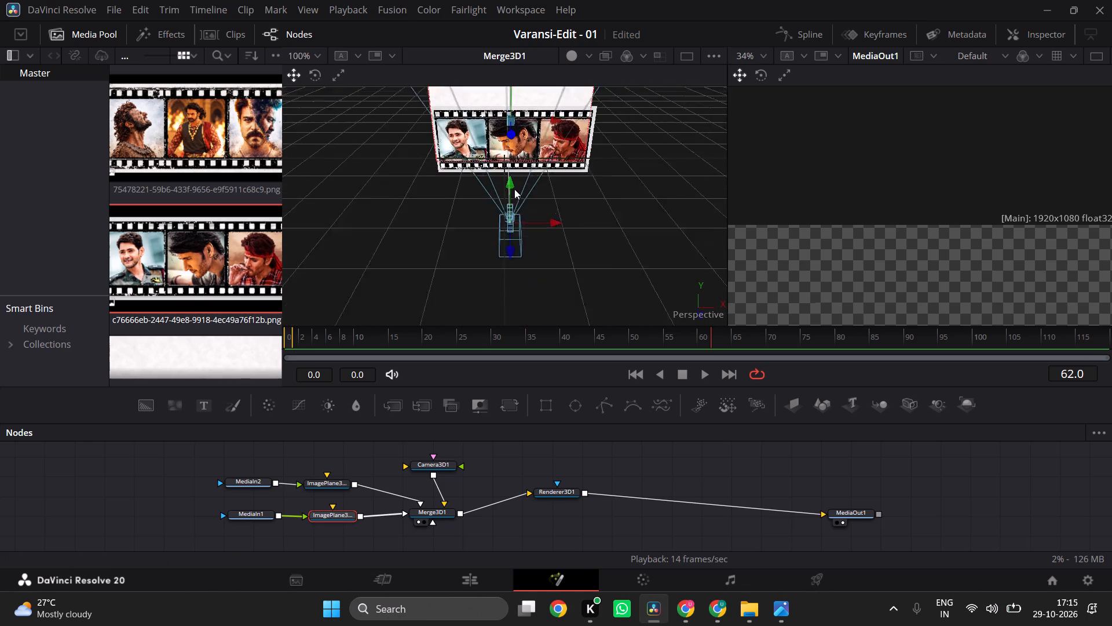
{"action": "scroll", "coordinate": [514, 189], "scroll_direction": "down", "scroll_amount": 1}
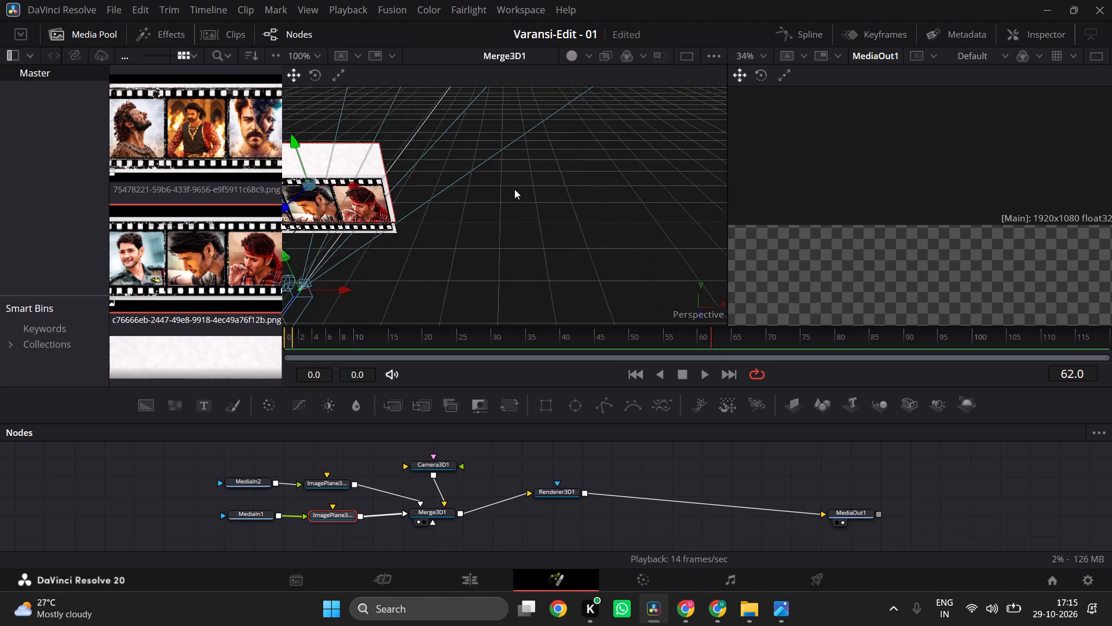
{"action": "scroll", "coordinate": [514, 189], "scroll_direction": "down", "scroll_amount": 1}
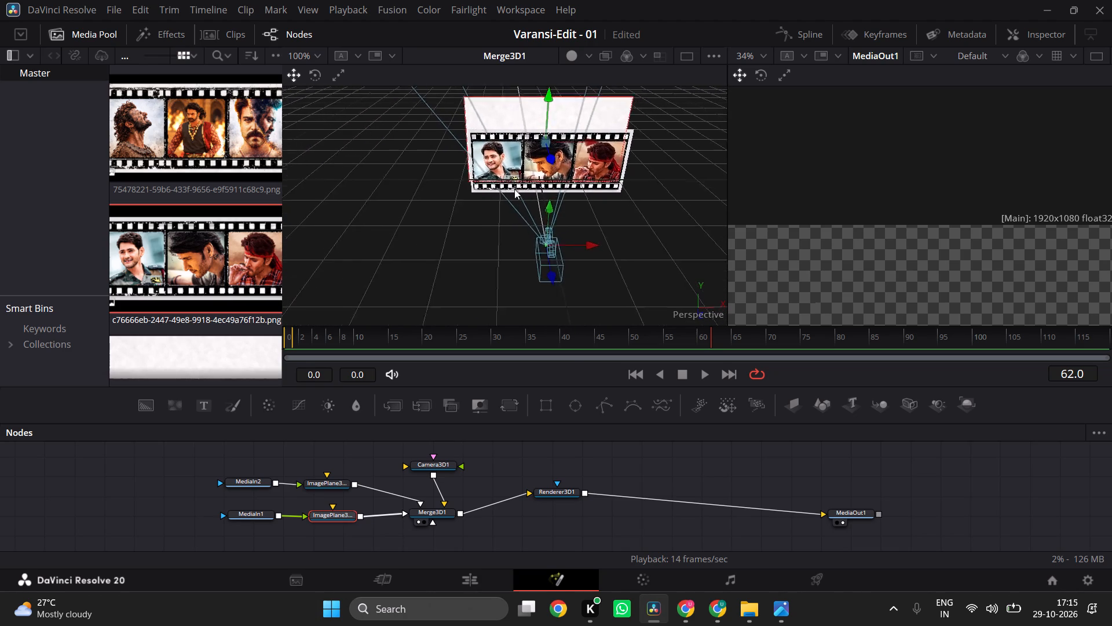
{"action": "scroll", "coordinate": [514, 189], "scroll_direction": "down", "scroll_amount": 1}
{"action": "left_click", "coordinate": [493, 103]}
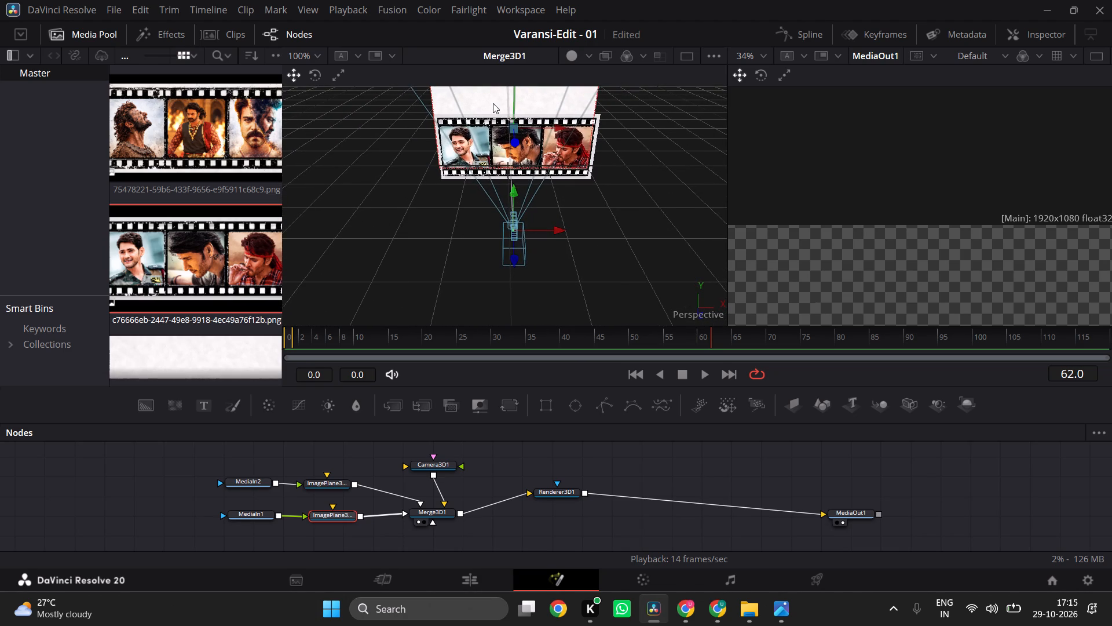
{"action": "scroll", "coordinate": [493, 103], "scroll_direction": "up", "scroll_amount": 1}
{"action": "left_click_drag", "start_coordinate": [537, 190], "coordinate": [533, 165]}
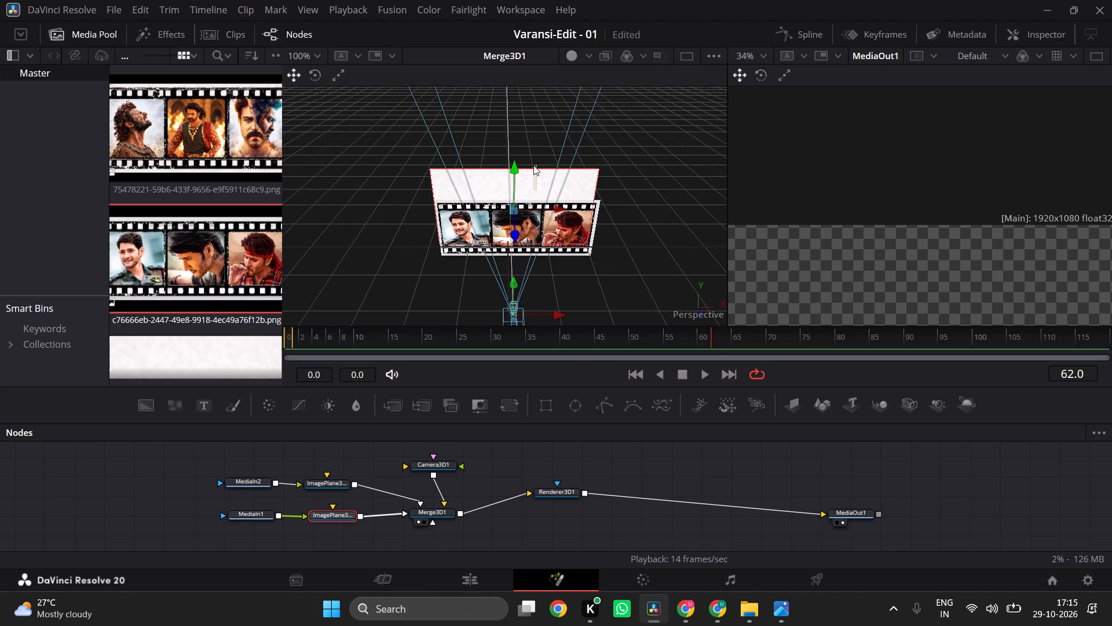
{"action": "left_click_drag", "start_coordinate": [514, 209], "coordinate": [513, 156]}
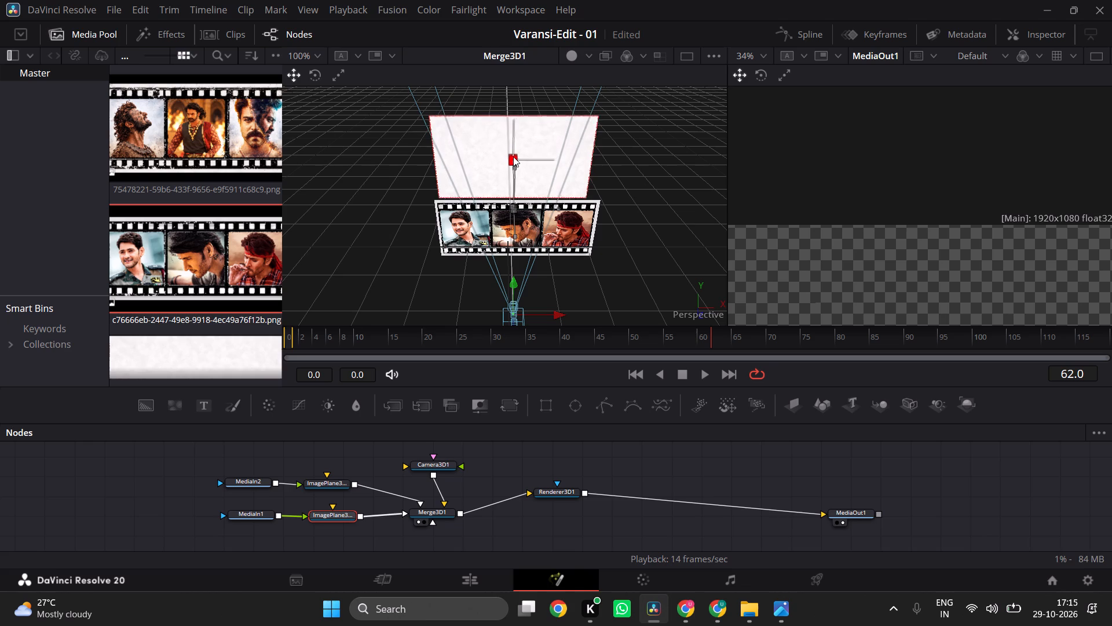
{"action": "left_click_drag", "start_coordinate": [513, 156], "coordinate": [525, 258]}
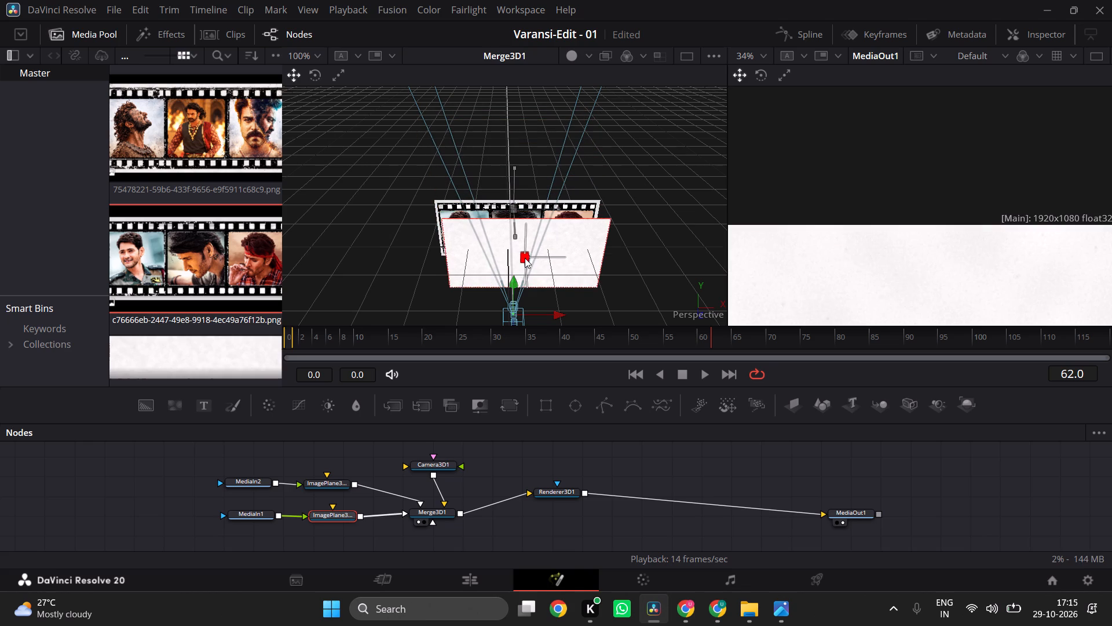
{"action": "left_click_drag", "start_coordinate": [525, 258], "coordinate": [519, 273]}
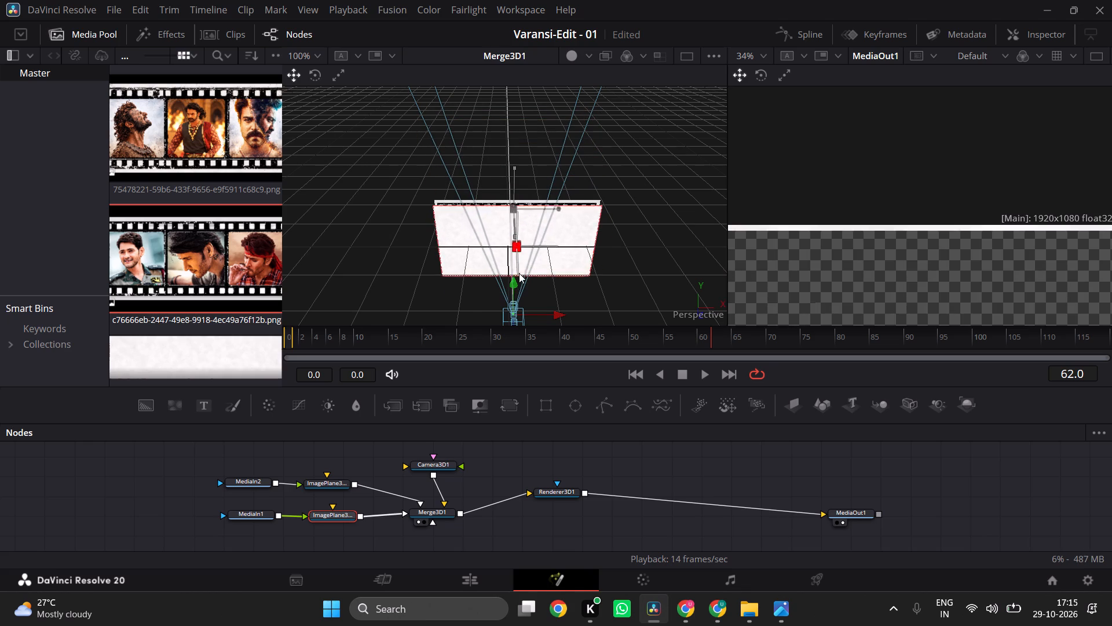
{"action": "left_click_drag", "start_coordinate": [519, 273], "coordinate": [514, 276]}
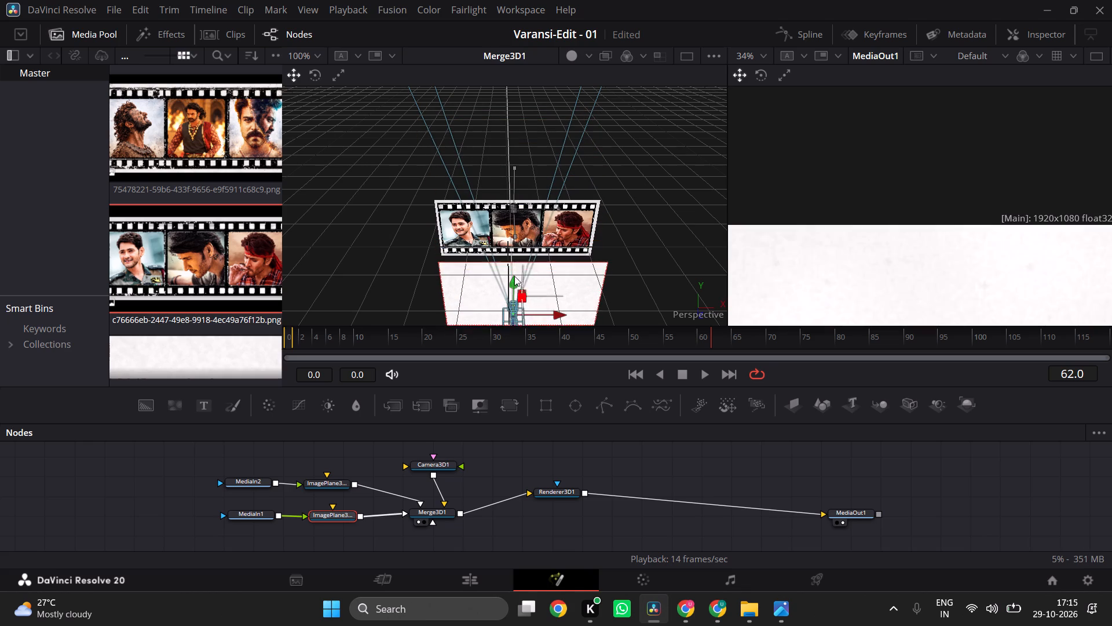
{"action": "left_click_drag", "start_coordinate": [514, 276], "coordinate": [513, 268]}
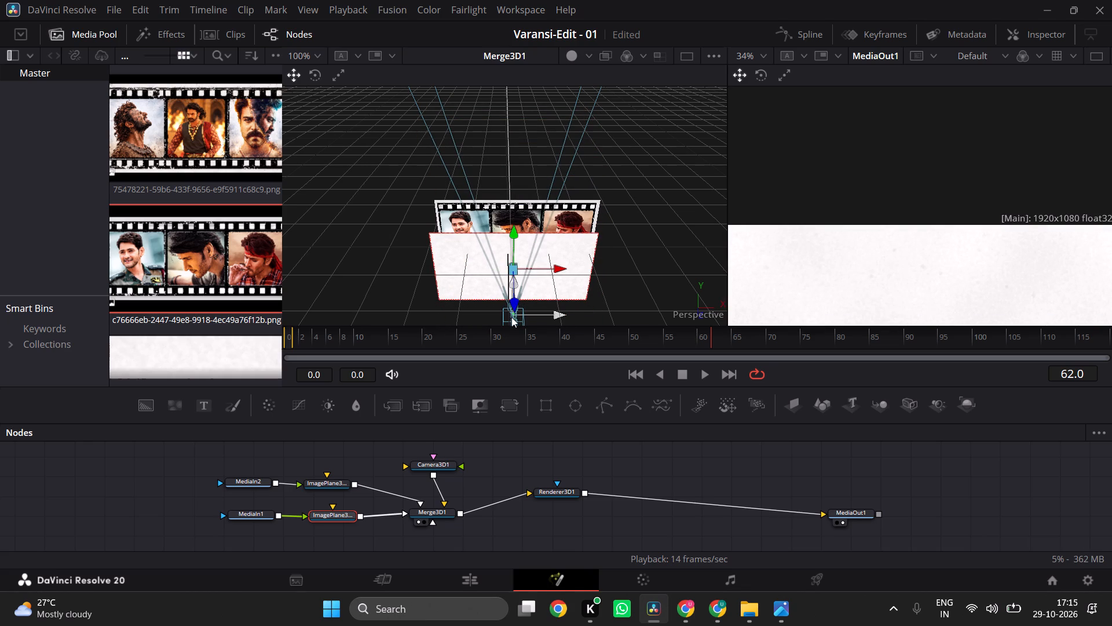
Reposition the camera farther back and level with the paper plane, so the paper nearly fills the rendered output.
{"action": "left_click_drag", "start_coordinate": [515, 319], "coordinate": [516, 300]}
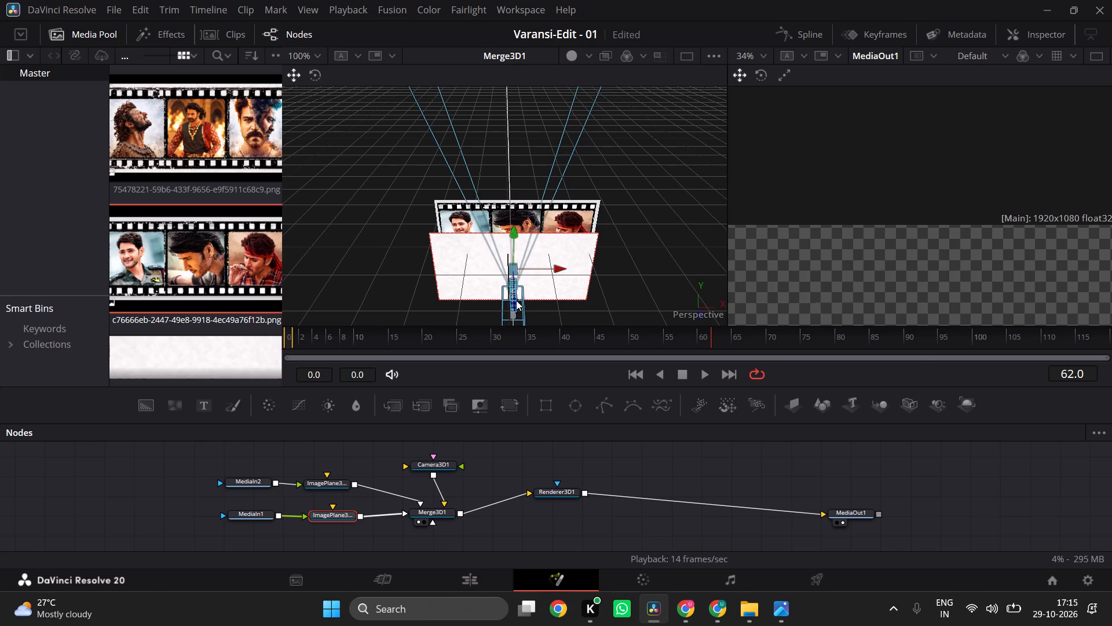
{"action": "left_click_drag", "start_coordinate": [516, 300], "coordinate": [494, 399]}
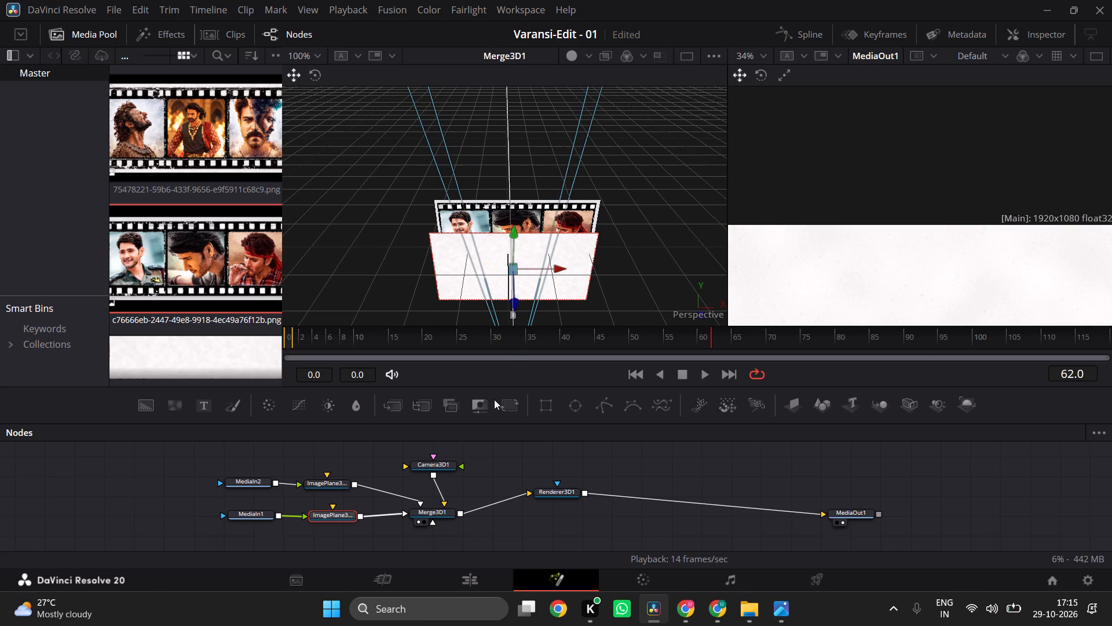
{"action": "left_click_drag", "start_coordinate": [494, 399], "coordinate": [494, 428]}
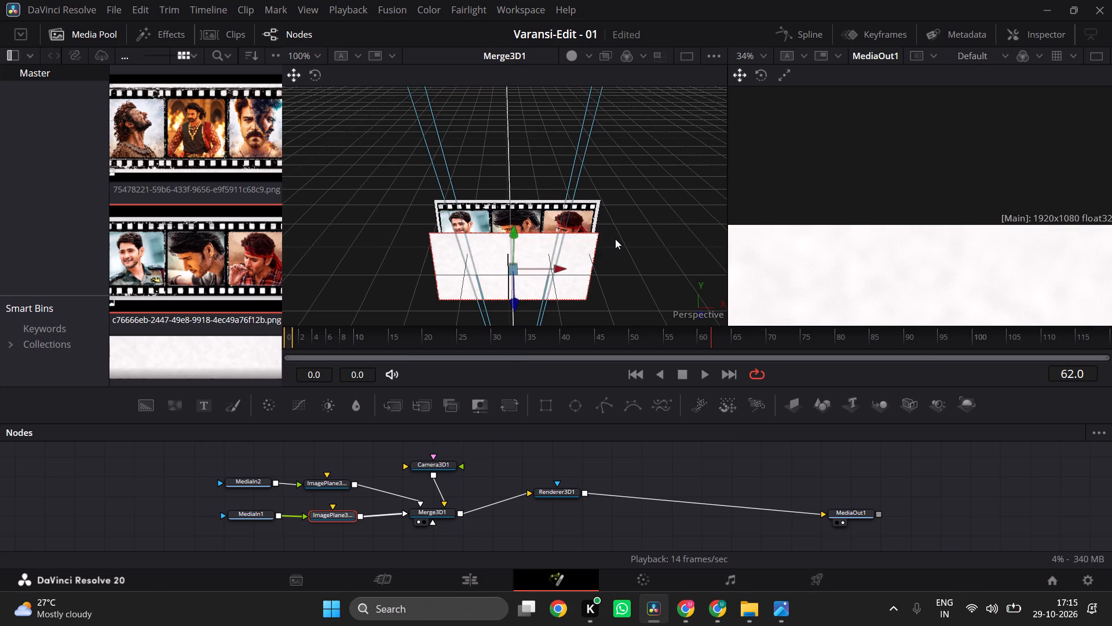
{"action": "scroll", "coordinate": [615, 239], "scroll_direction": "down", "scroll_amount": 1}
{"action": "left_click_drag", "start_coordinate": [514, 145], "coordinate": [494, 153]}
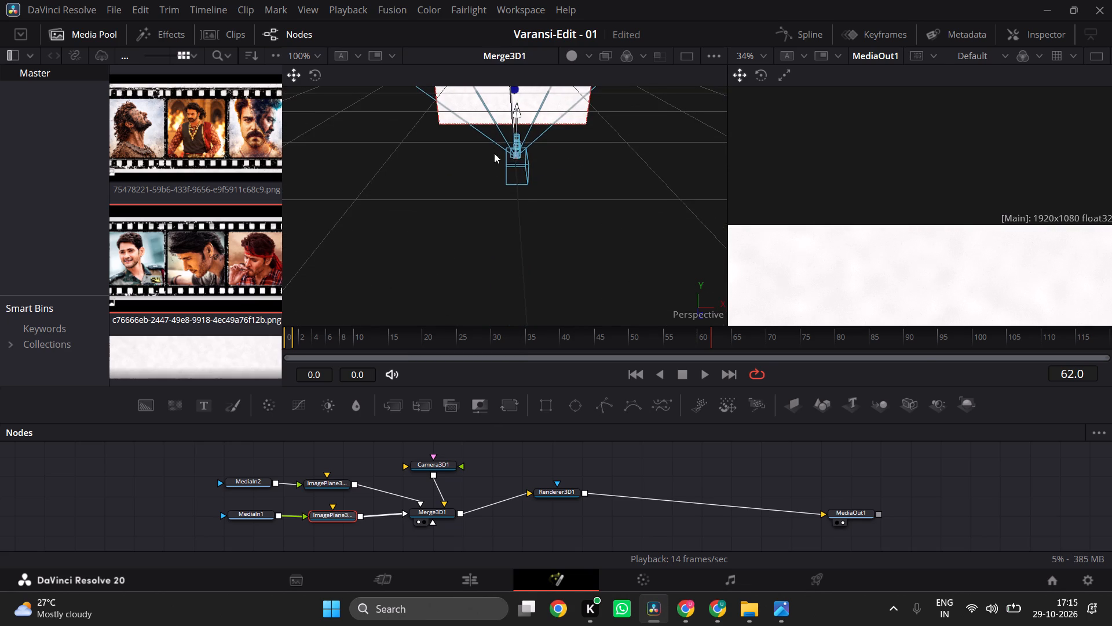
{"action": "left_click_drag", "start_coordinate": [494, 153], "coordinate": [513, 173]}
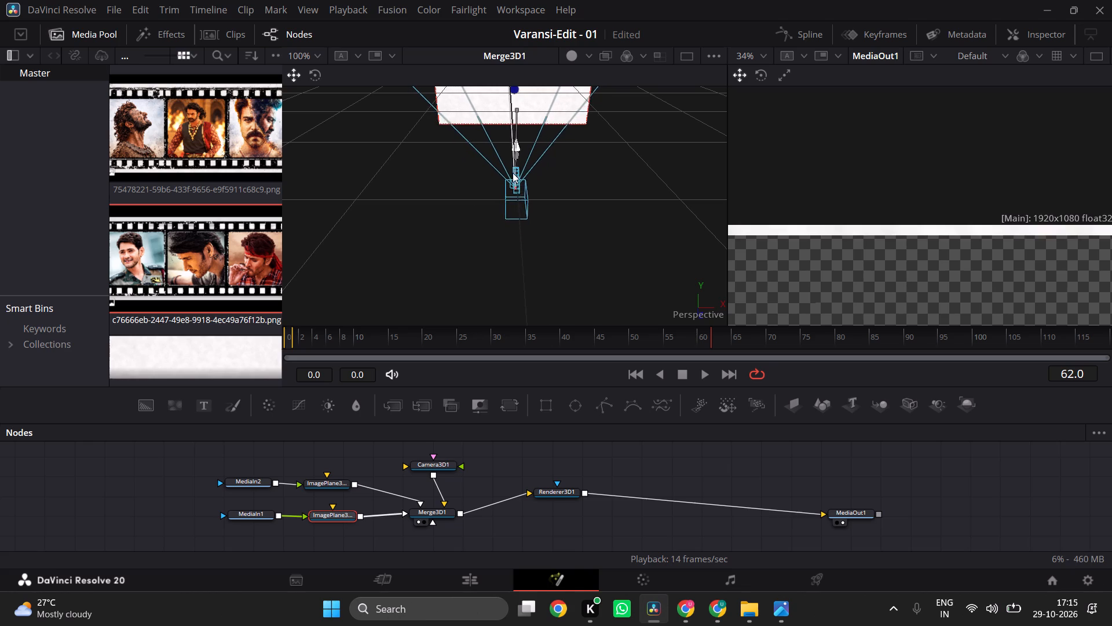
{"action": "left_click_drag", "start_coordinate": [513, 173], "coordinate": [502, 154]}
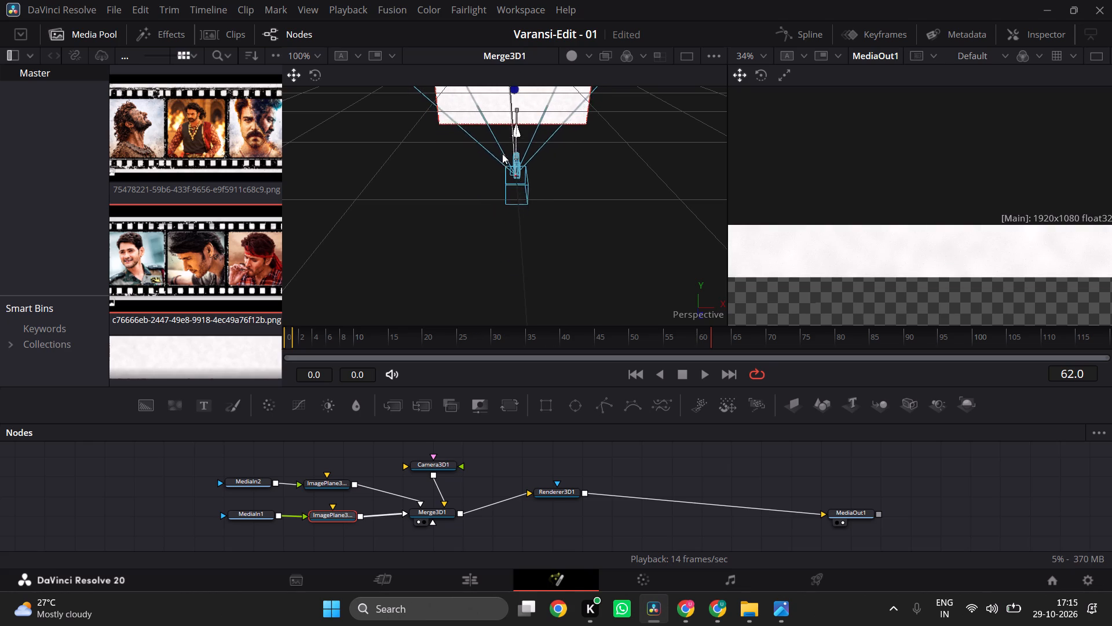
{"action": "left_click_drag", "start_coordinate": [502, 154], "coordinate": [497, 143]}
Set the MediaOut1 viewer's zoom to 100%.
{"action": "scroll", "coordinate": [891, 253], "scroll_direction": "down", "scroll_amount": 1}
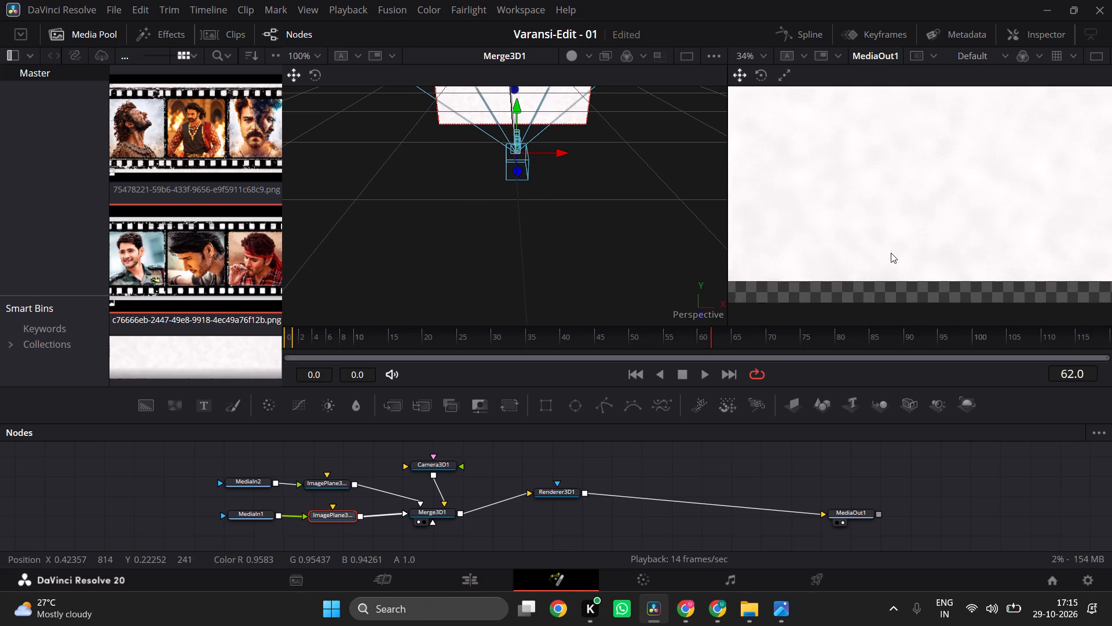
{"action": "scroll", "coordinate": [891, 253], "scroll_direction": "down", "scroll_amount": 1}
{"action": "scroll", "coordinate": [891, 253], "scroll_direction": "up", "scroll_amount": 1, "text": "ctrl"}
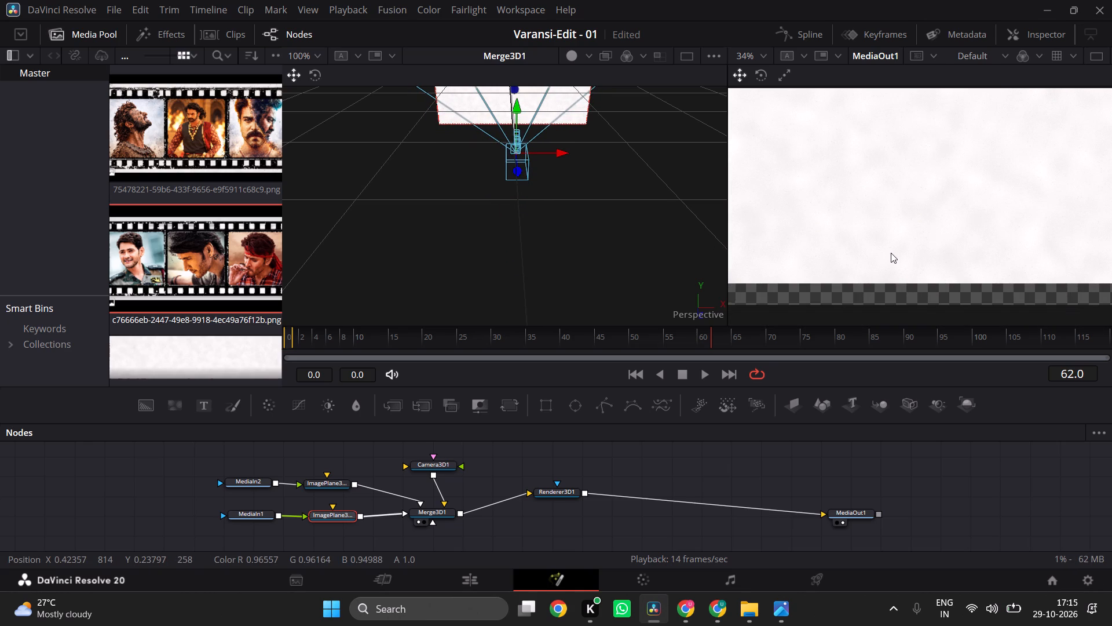
{"action": "left_click", "coordinate": [760, 56]}
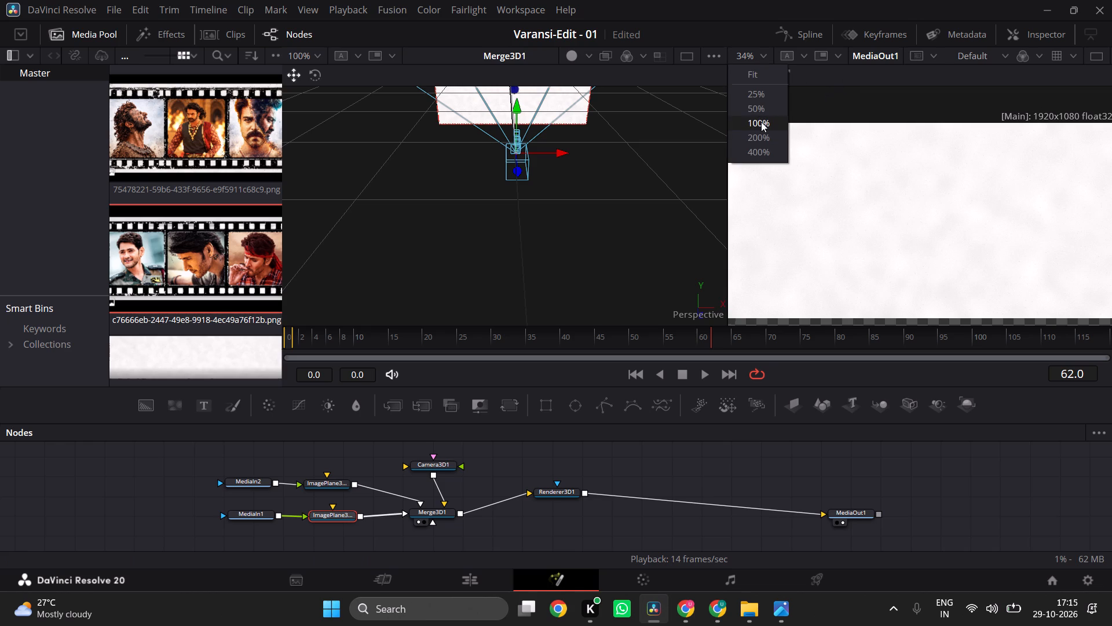
{"action": "left_click", "coordinate": [761, 122]}
Move the film-strip image plane down and forward in the 3D scene so it sits centred in front of the paper plane.
{"action": "scroll", "coordinate": [571, 194], "scroll_direction": "up", "scroll_amount": 1}
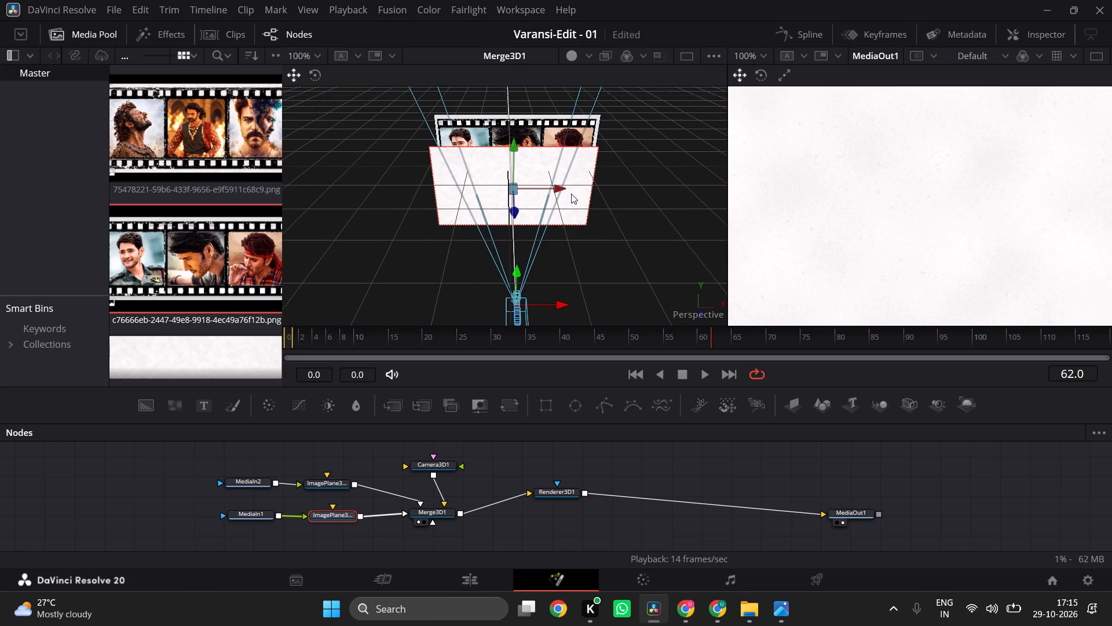
{"action": "scroll", "coordinate": [571, 194], "scroll_direction": "up", "scroll_amount": 1}
{"action": "left_click", "coordinate": [516, 129]}
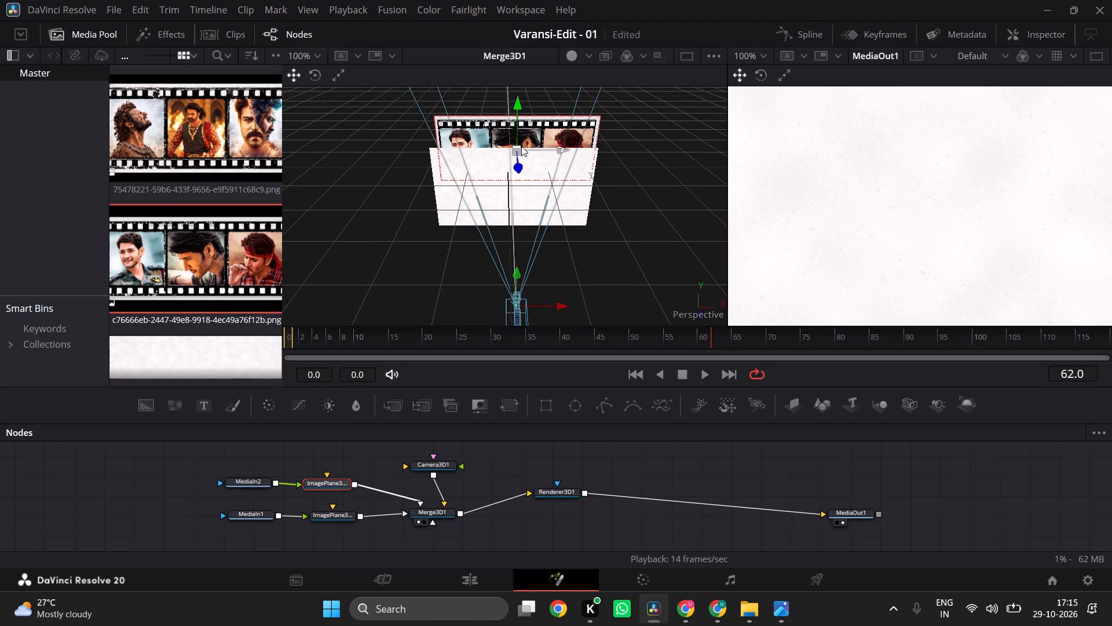
{"action": "left_click_drag", "start_coordinate": [515, 146], "coordinate": [518, 163]}
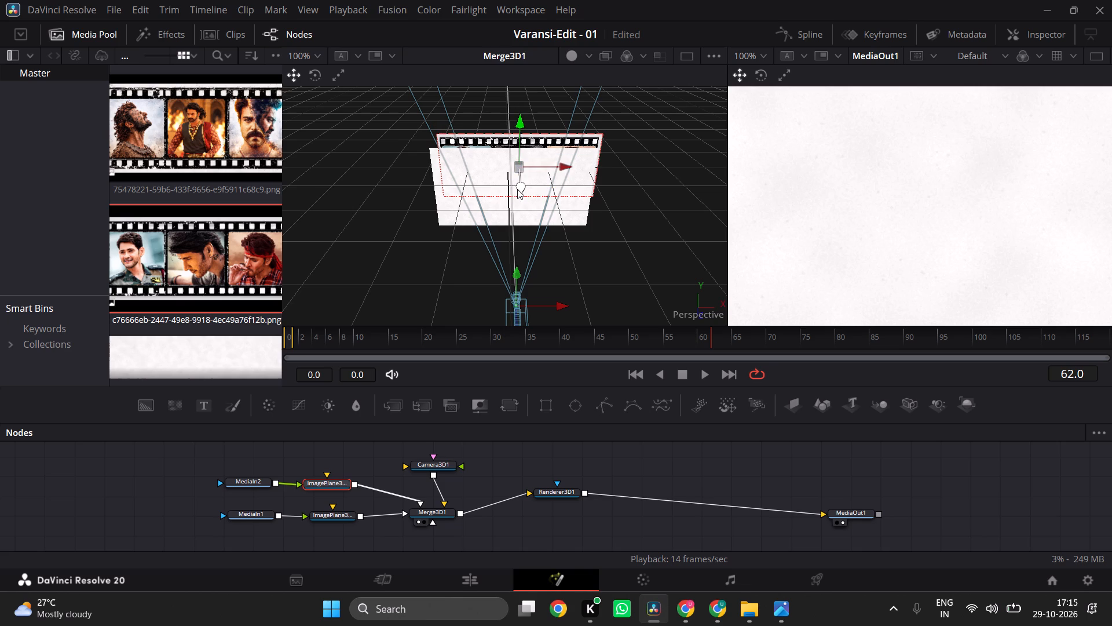
{"action": "left_click_drag", "start_coordinate": [520, 168], "coordinate": [516, 195]}
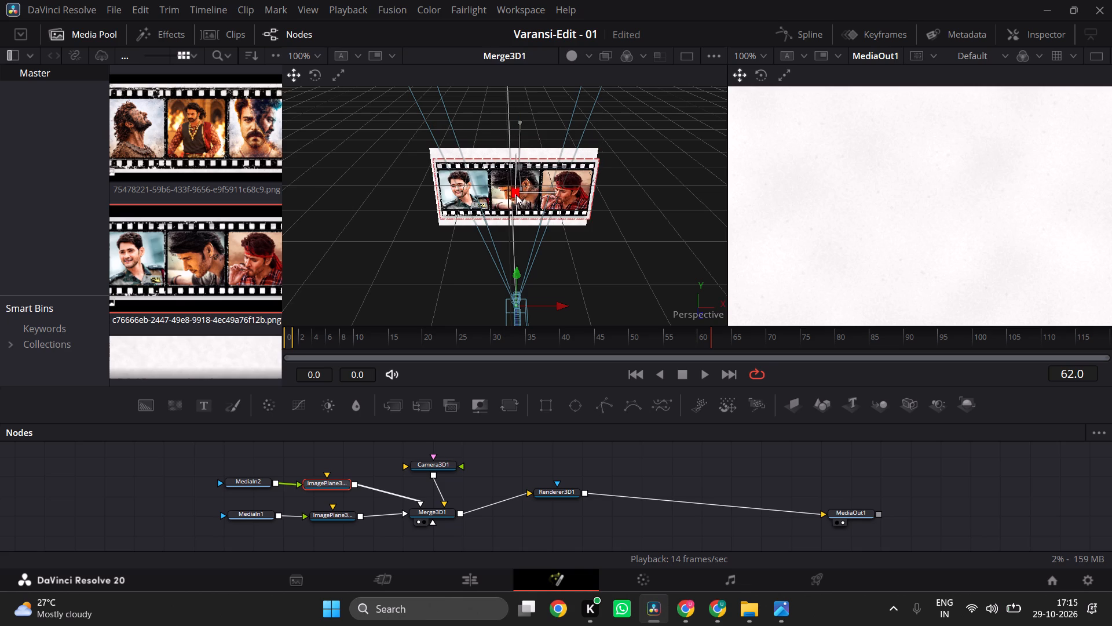
{"action": "left_click_drag", "start_coordinate": [516, 195], "coordinate": [515, 200]}
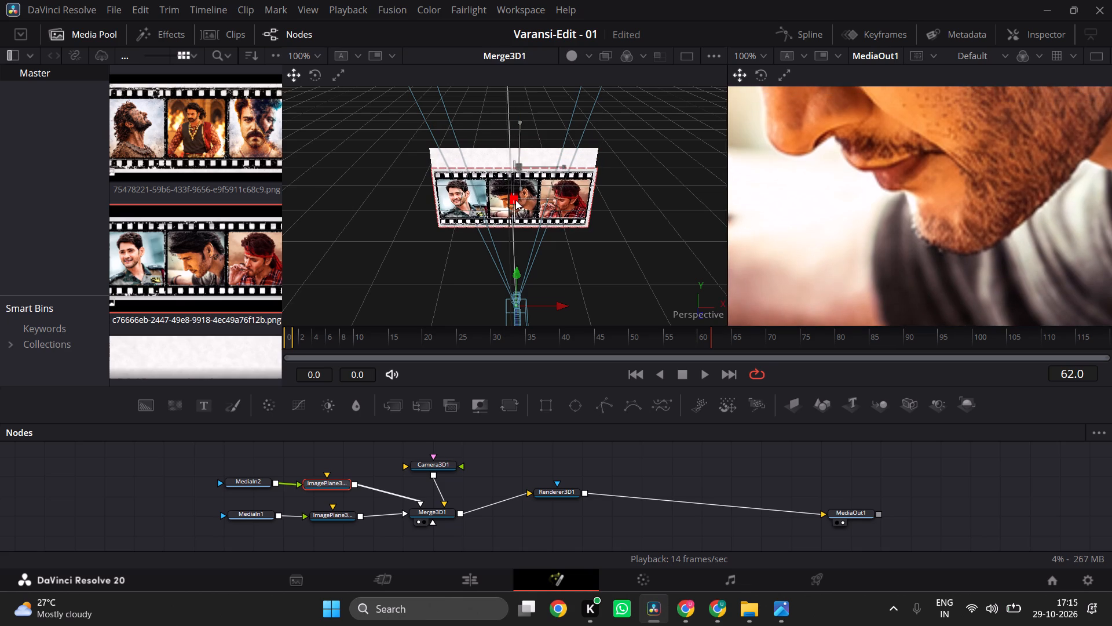
{"action": "left_click_drag", "start_coordinate": [515, 200], "coordinate": [515, 194]}
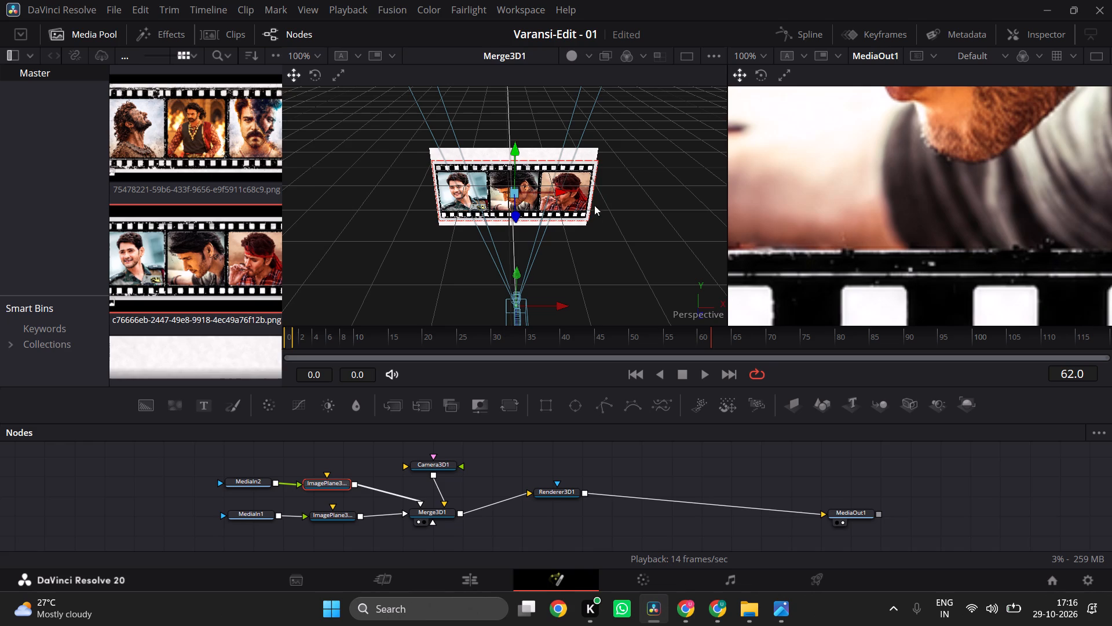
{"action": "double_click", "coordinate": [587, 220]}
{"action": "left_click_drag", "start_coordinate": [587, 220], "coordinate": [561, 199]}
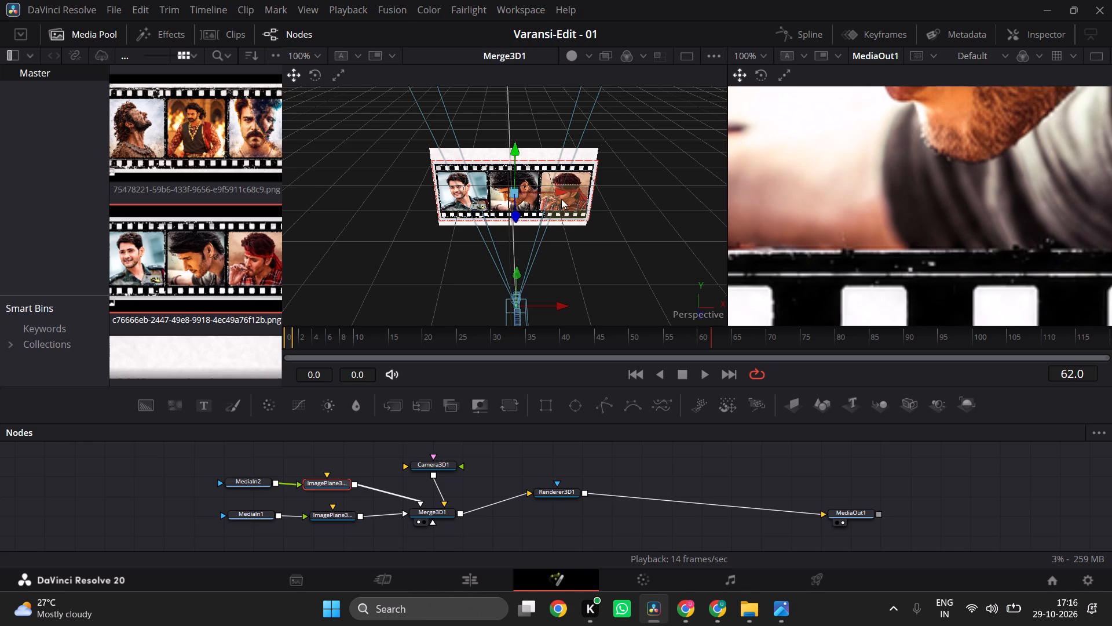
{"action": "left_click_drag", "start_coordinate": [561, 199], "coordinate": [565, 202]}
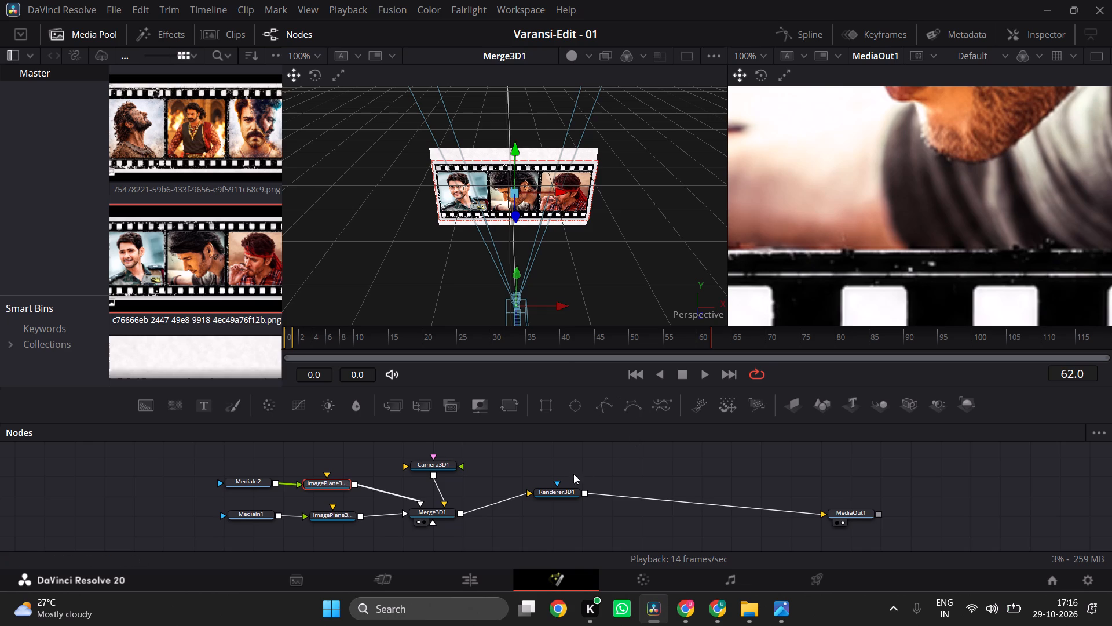
Move the Renderer3D1 node into line between Merge3D1 and MediaOut1.
{"action": "left_click_drag", "start_coordinate": [551, 491], "coordinate": [576, 512]}
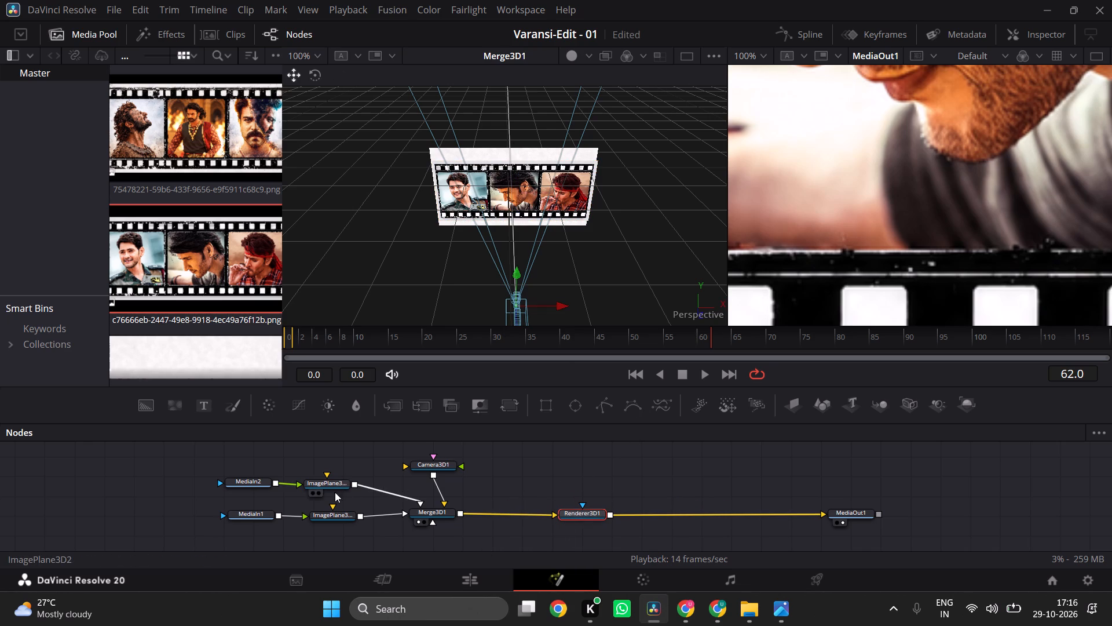
Scale the film-strip image plane ImagePlane3D2 down uniformly to 0.355 in its transform settings.
{"action": "left_click", "coordinate": [249, 482]}
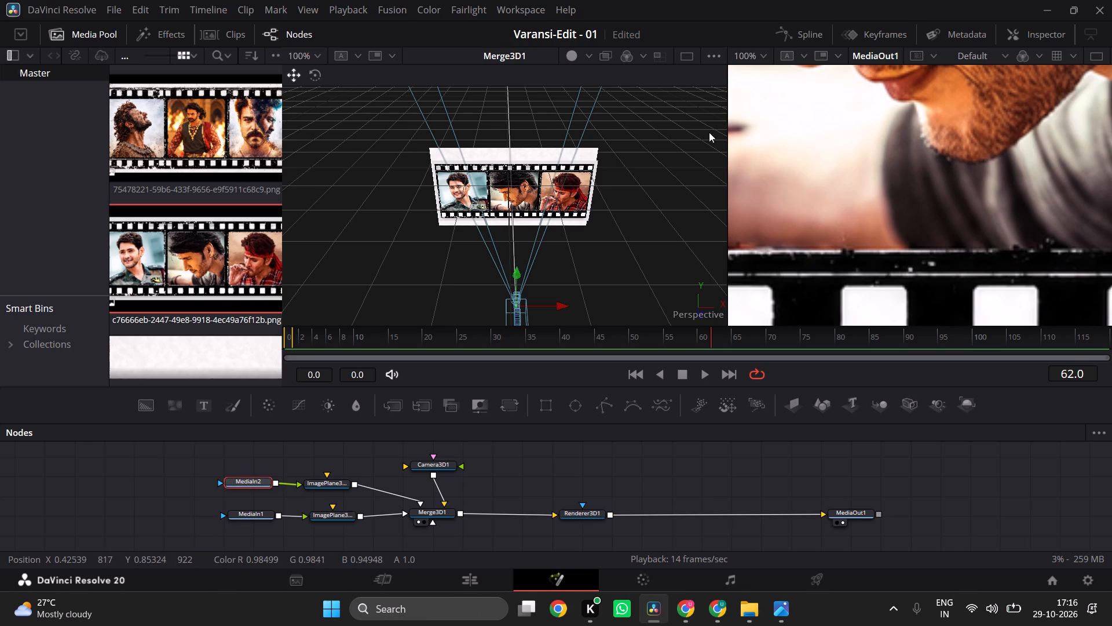
{"action": "left_click_drag", "start_coordinate": [515, 147], "coordinate": [514, 131]}
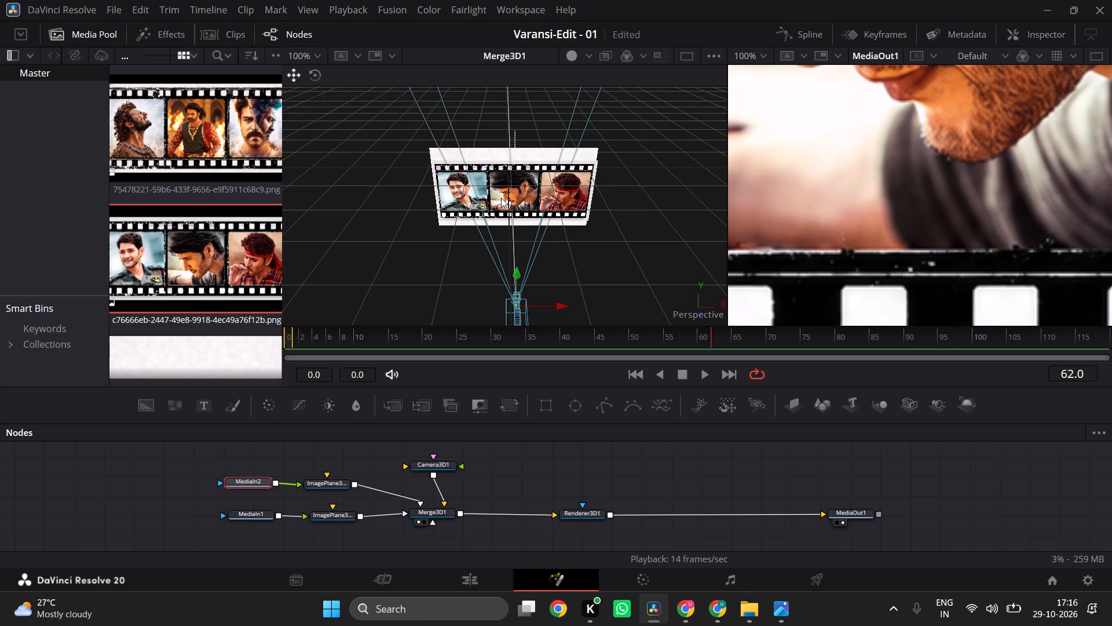
{"action": "left_click_drag", "start_coordinate": [501, 198], "coordinate": [509, 217]}
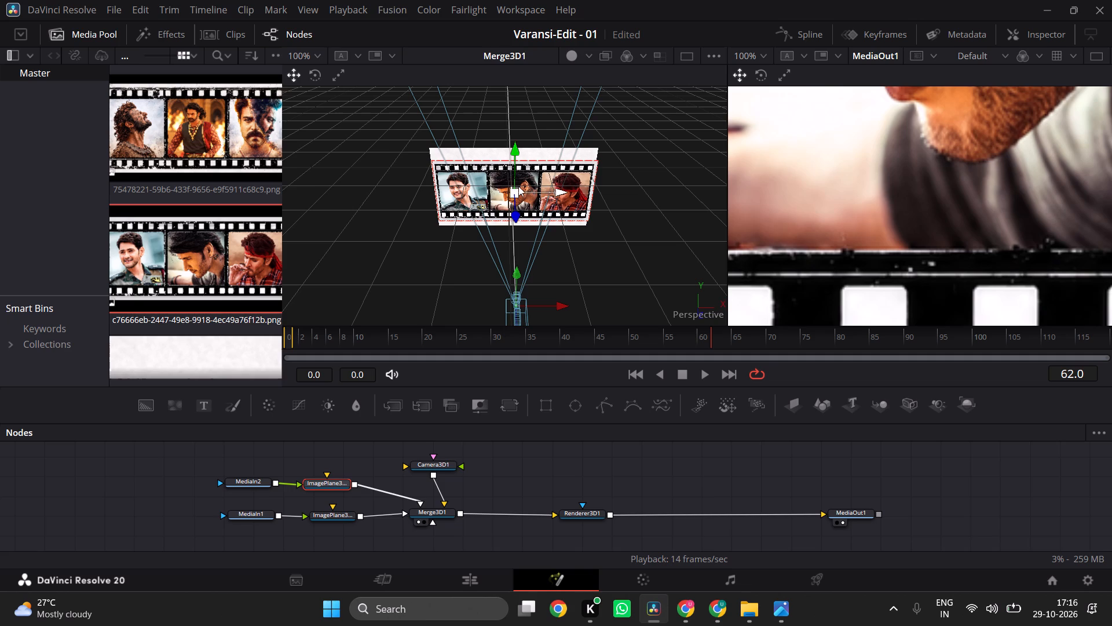
{"action": "left_click", "coordinate": [513, 192]}
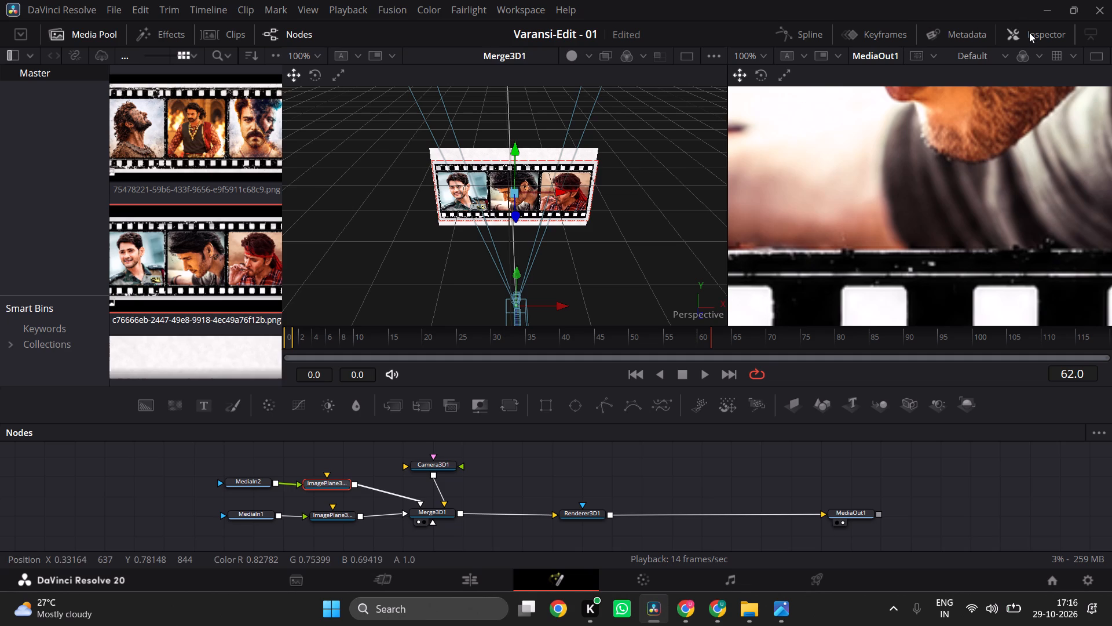
{"action": "left_click", "coordinate": [1029, 32]}
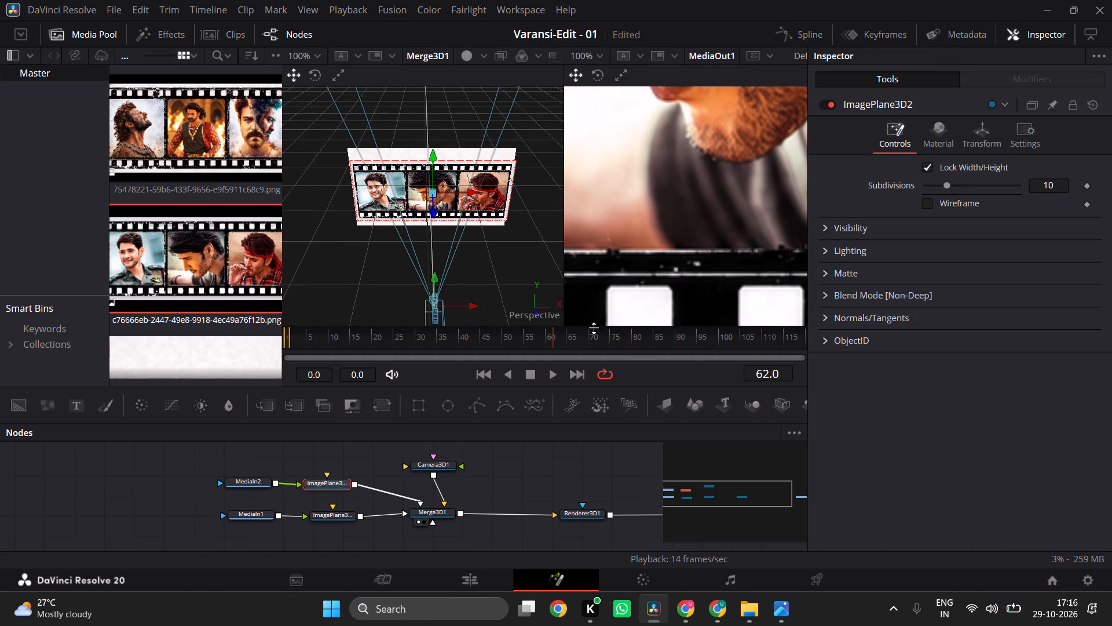
{"action": "left_click", "coordinate": [254, 484]}
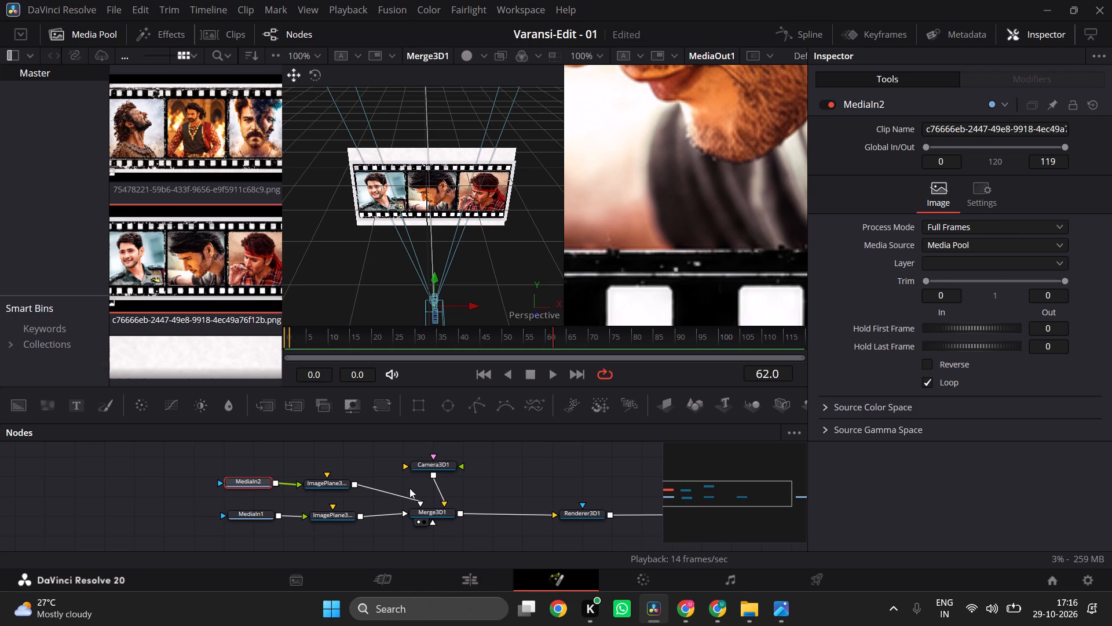
{"action": "left_click", "coordinate": [333, 481]}
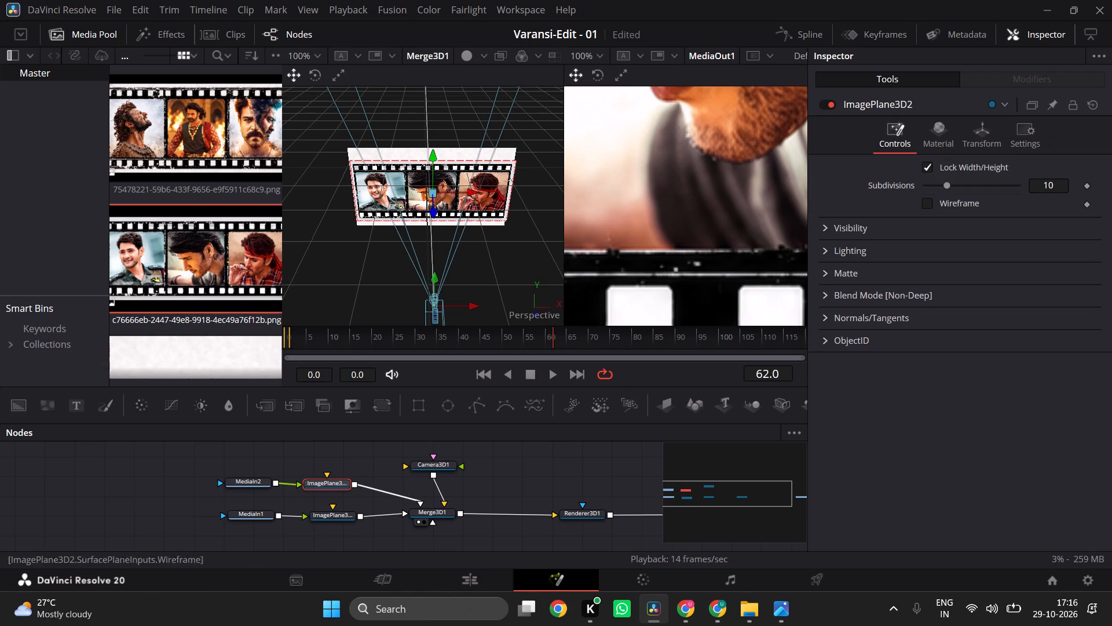
{"action": "left_click", "coordinate": [1002, 134]}
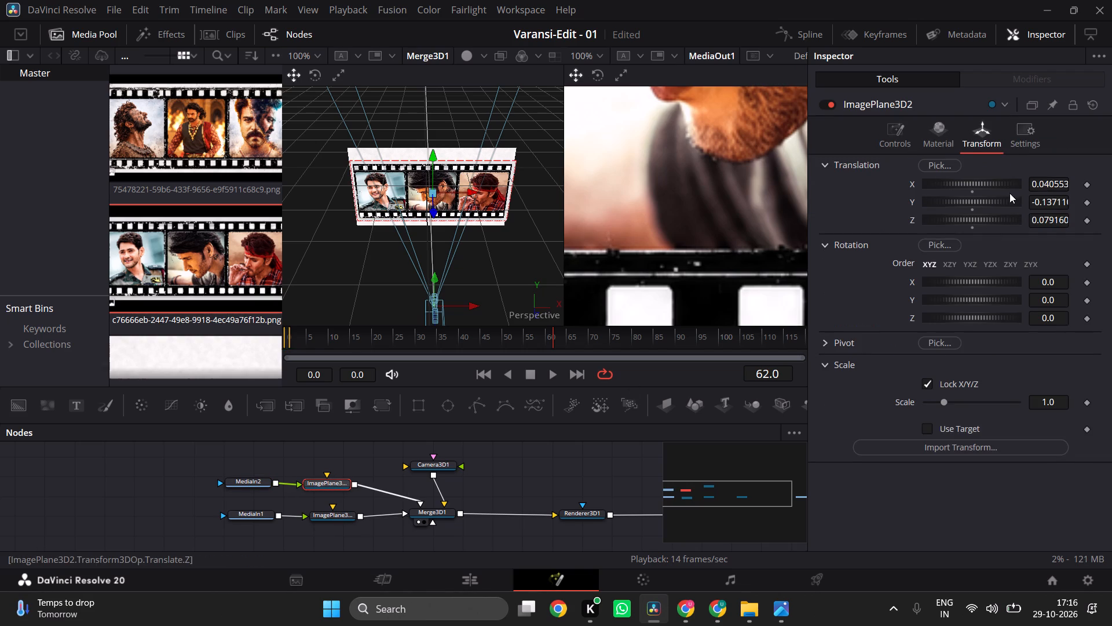
{"action": "left_click", "coordinate": [985, 183]}
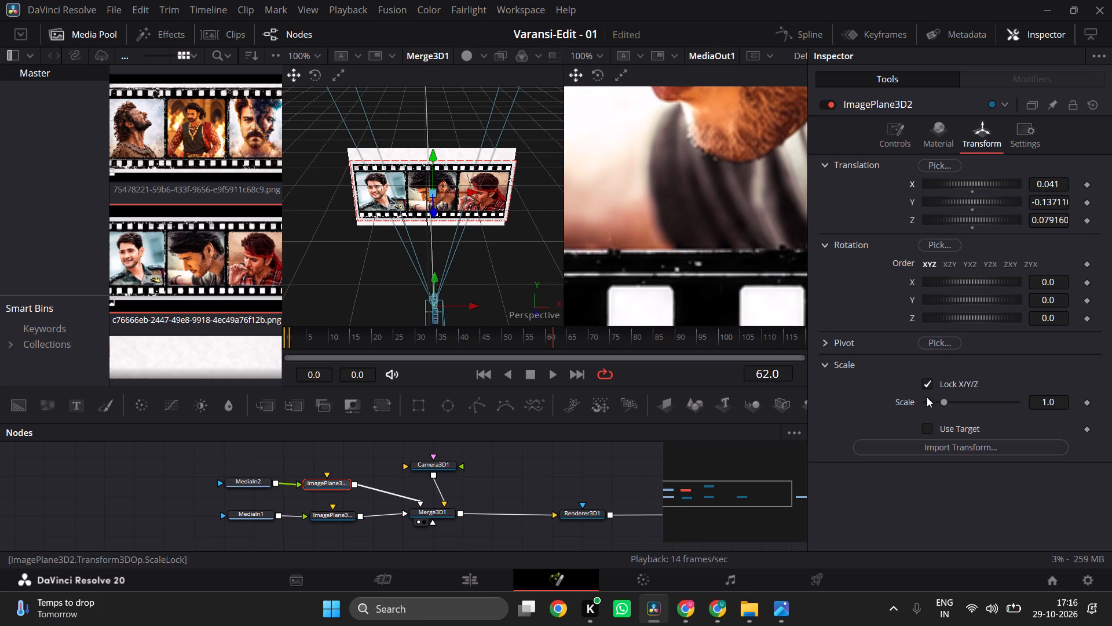
{"action": "scroll", "coordinate": [927, 399], "scroll_direction": "down", "scroll_amount": 1}
{"action": "left_click_drag", "start_coordinate": [948, 401], "coordinate": [938, 402]}
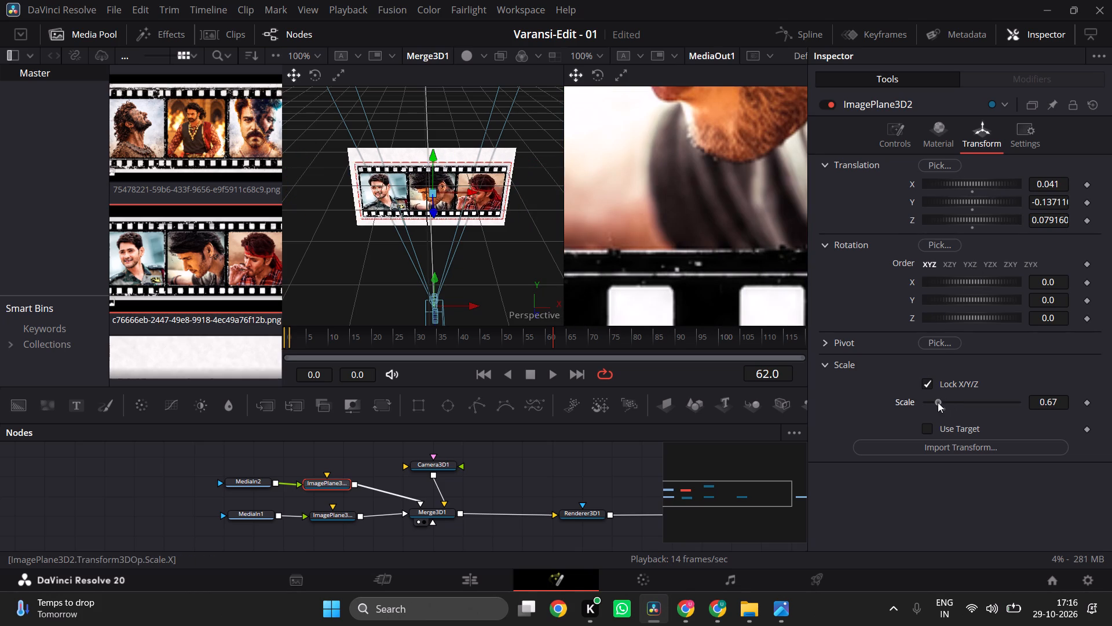
{"action": "left_click_drag", "start_coordinate": [938, 402], "coordinate": [938, 404]}
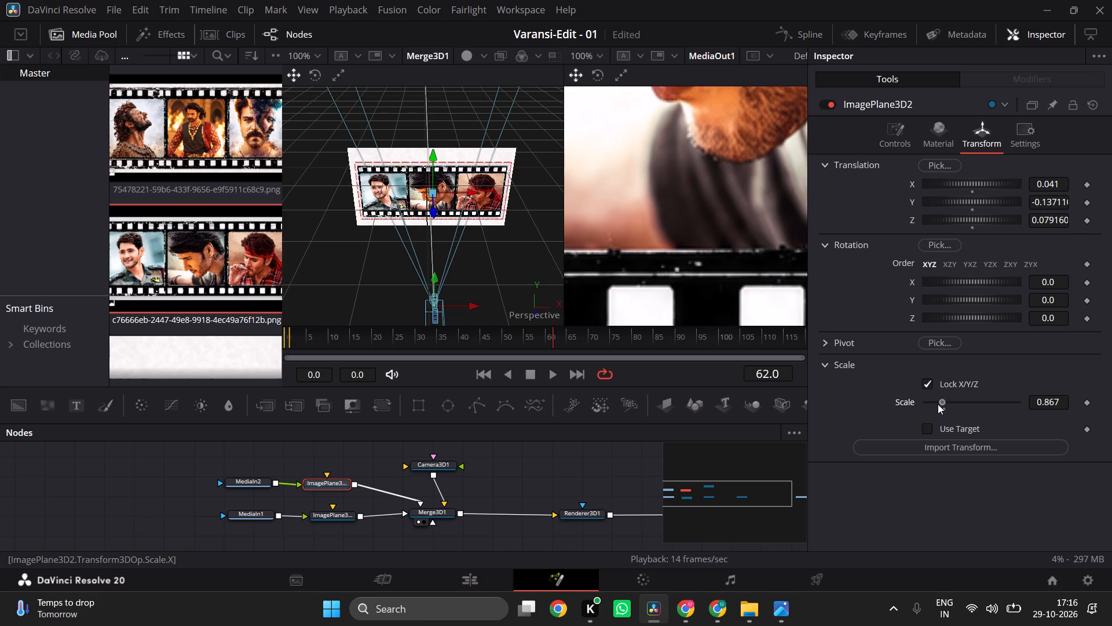
{"action": "left_click_drag", "start_coordinate": [938, 404], "coordinate": [937, 403]}
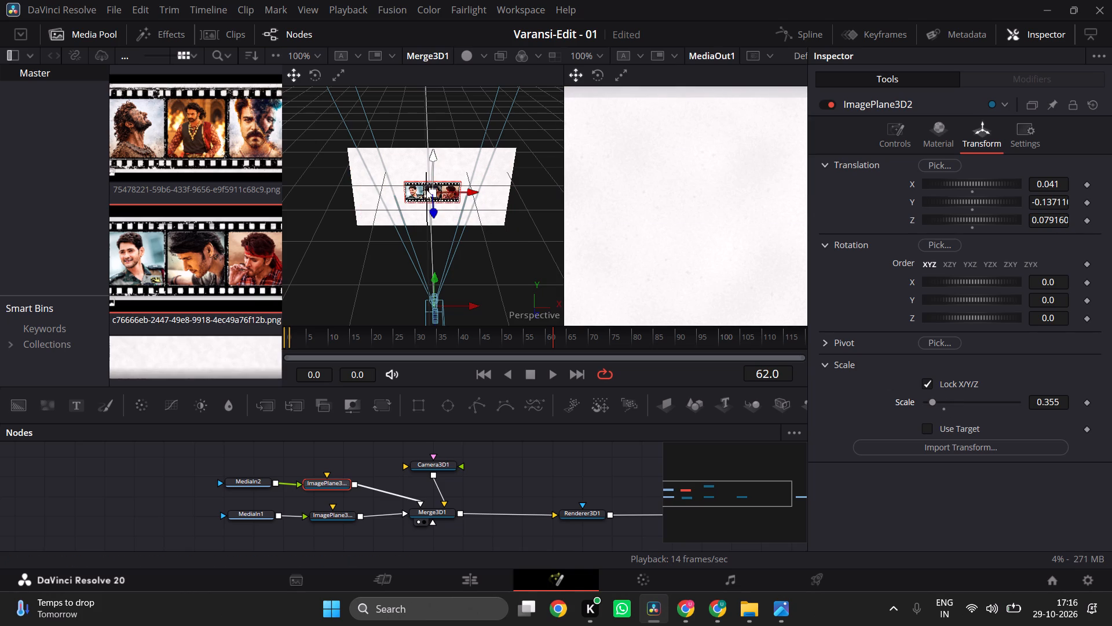
Move the film-strip plane down and forward to about X 0.104, Y -0.214, Z 0.123.
{"action": "left_click_drag", "start_coordinate": [430, 192], "coordinate": [426, 208]}
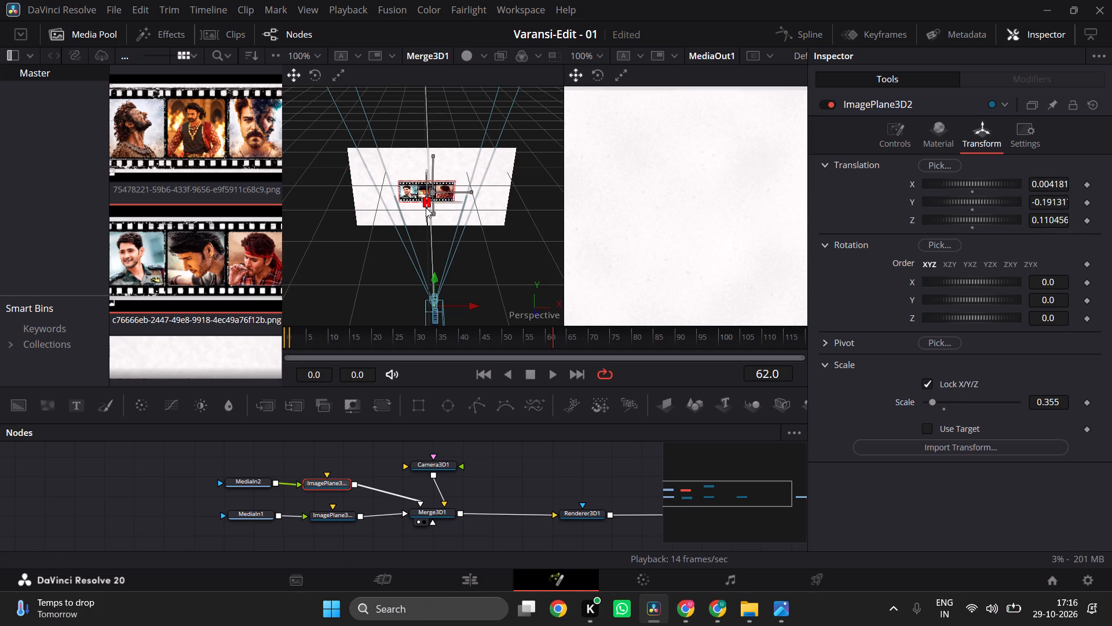
{"action": "left_click_drag", "start_coordinate": [426, 208], "coordinate": [440, 206]}
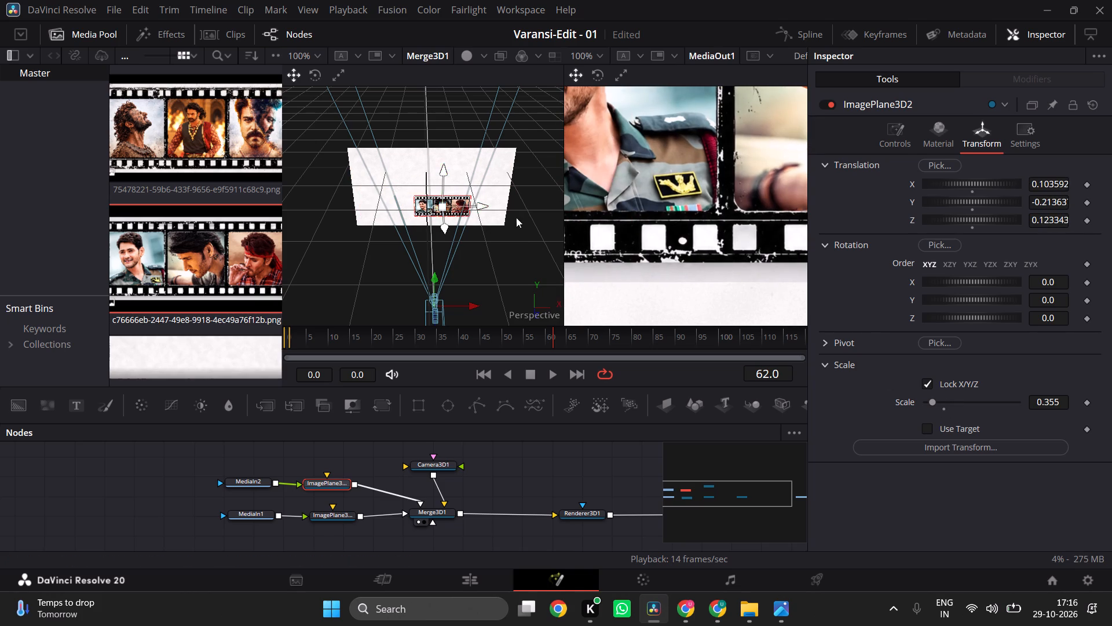
Reduce the film-strip plane's uniform scale to 0.158 and shift it along X to about 0.045.
{"action": "left_click", "coordinate": [931, 401]}
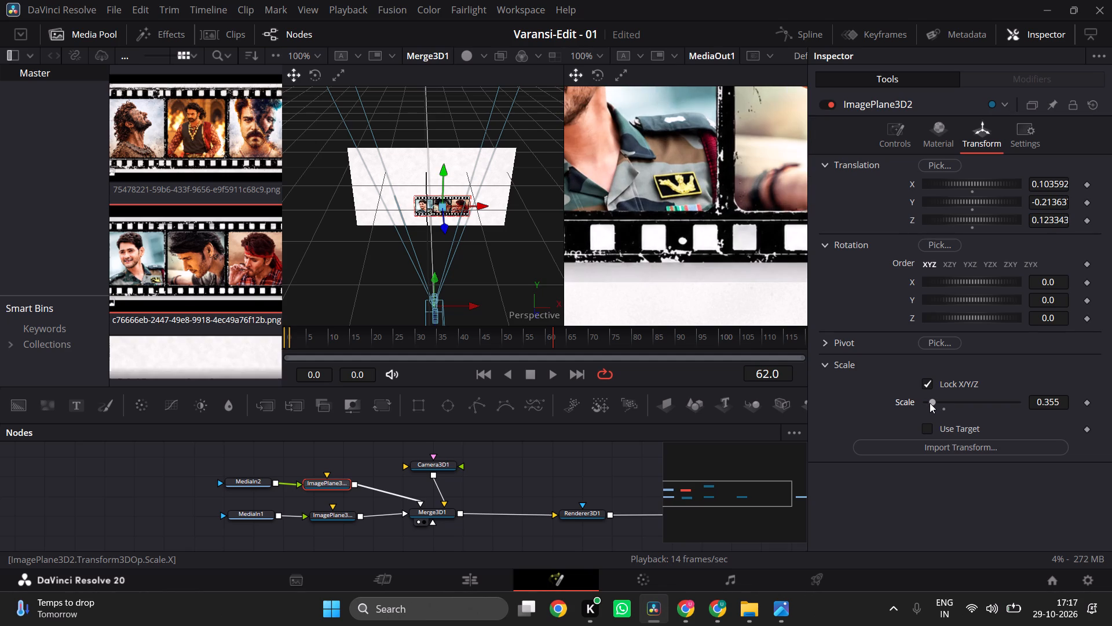
{"action": "left_click", "coordinate": [930, 403]}
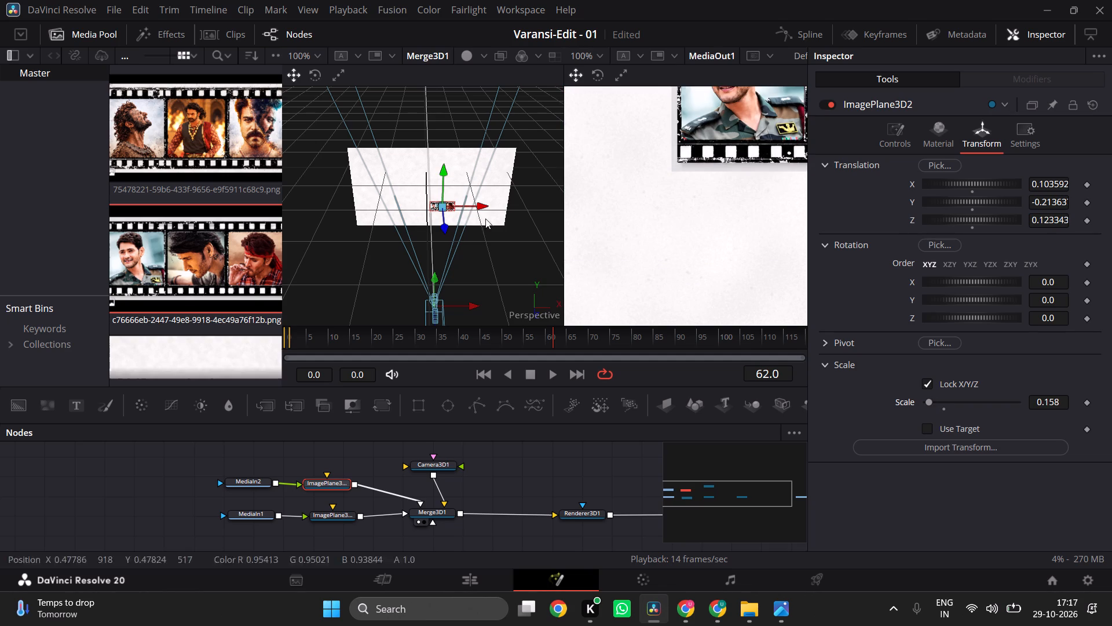
{"action": "left_click_drag", "start_coordinate": [449, 204], "coordinate": [441, 216]}
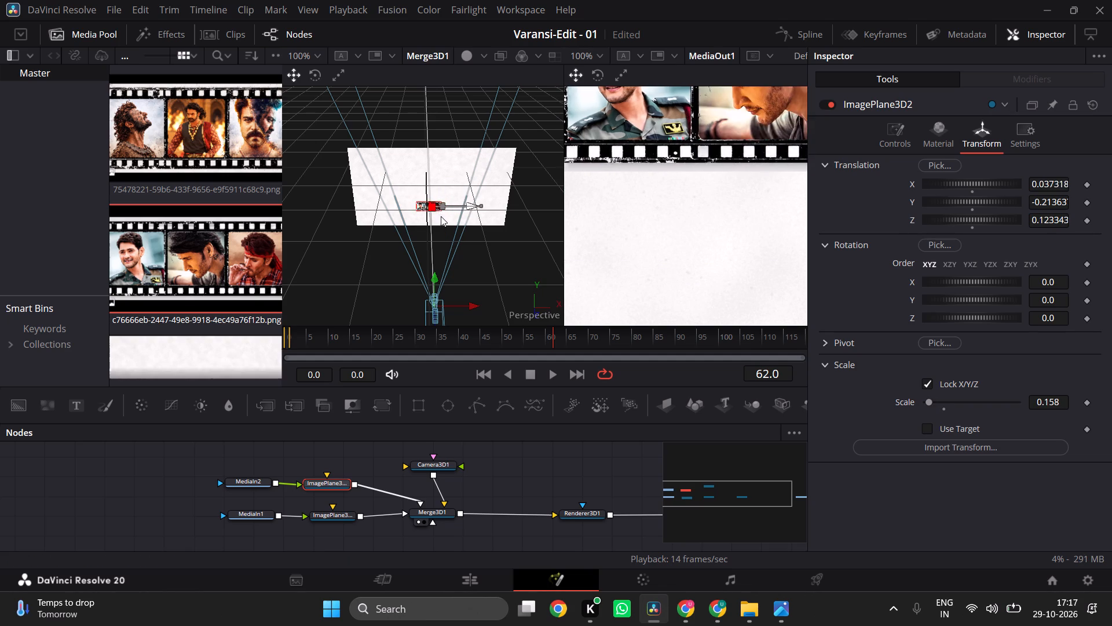
{"action": "left_click_drag", "start_coordinate": [441, 216], "coordinate": [442, 223]}
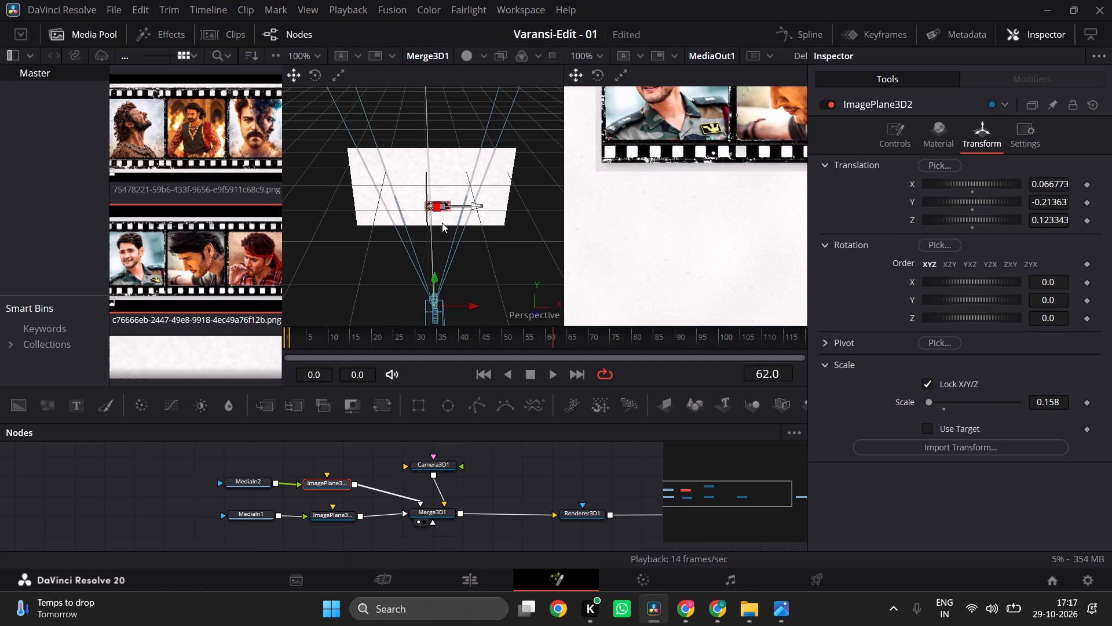
{"action": "left_click_drag", "start_coordinate": [442, 223], "coordinate": [434, 189]}
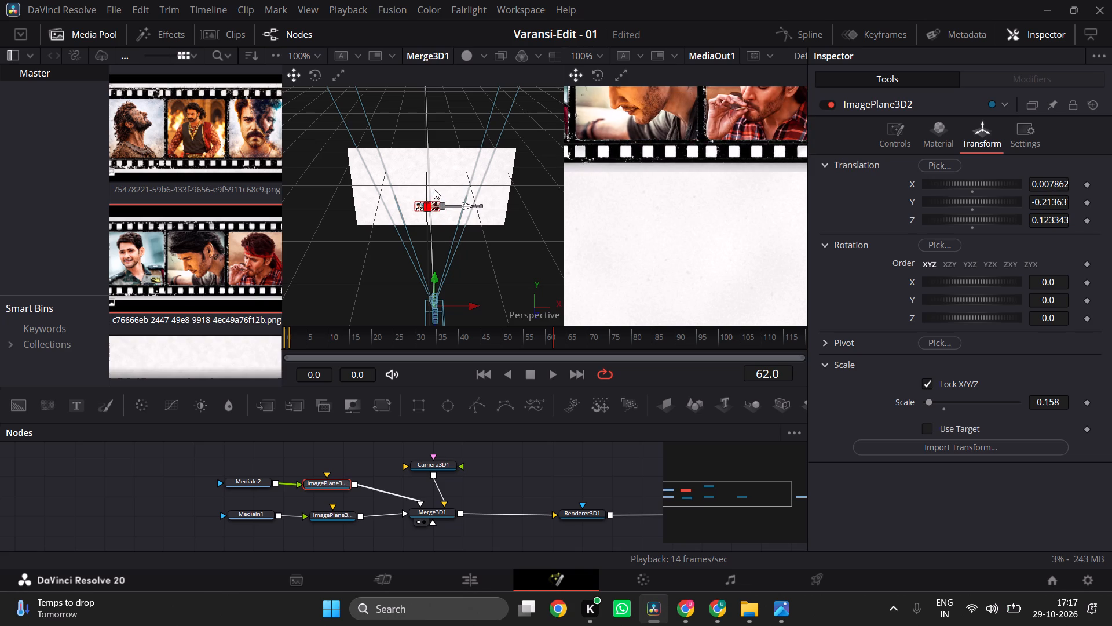
{"action": "left_click_drag", "start_coordinate": [434, 189], "coordinate": [440, 185]}
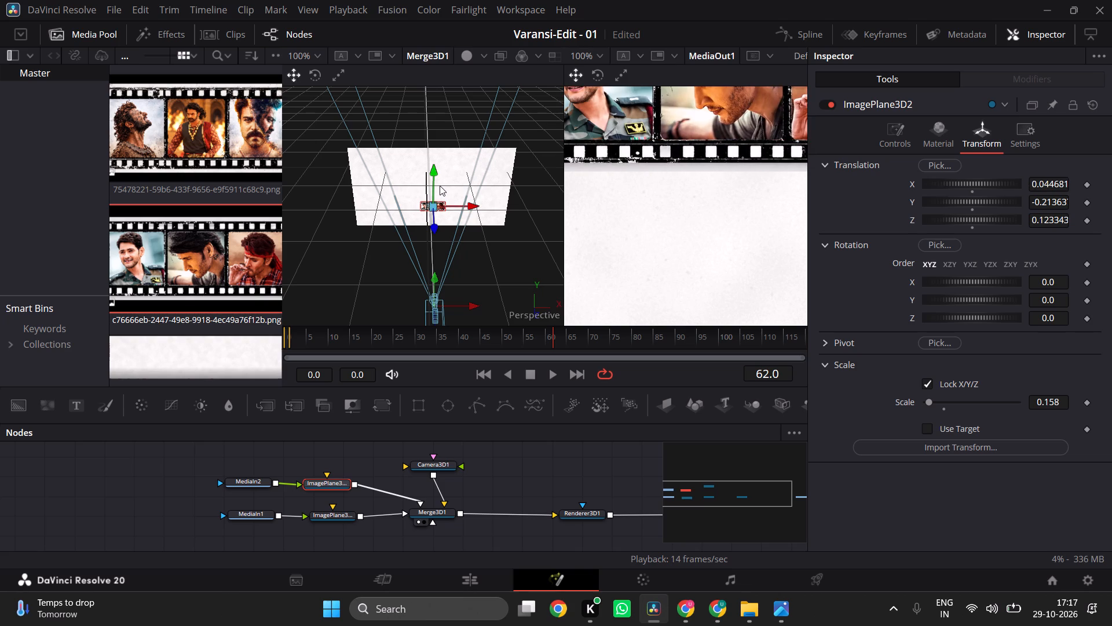
Examine the film strip's framing over the paper in the MediaOut1 render at 100% zoom.
{"action": "left_click", "coordinate": [1034, 35]}
{"action": "left_click", "coordinate": [930, 119]}
{"action": "left_click_drag", "start_coordinate": [930, 119], "coordinate": [928, 148]}
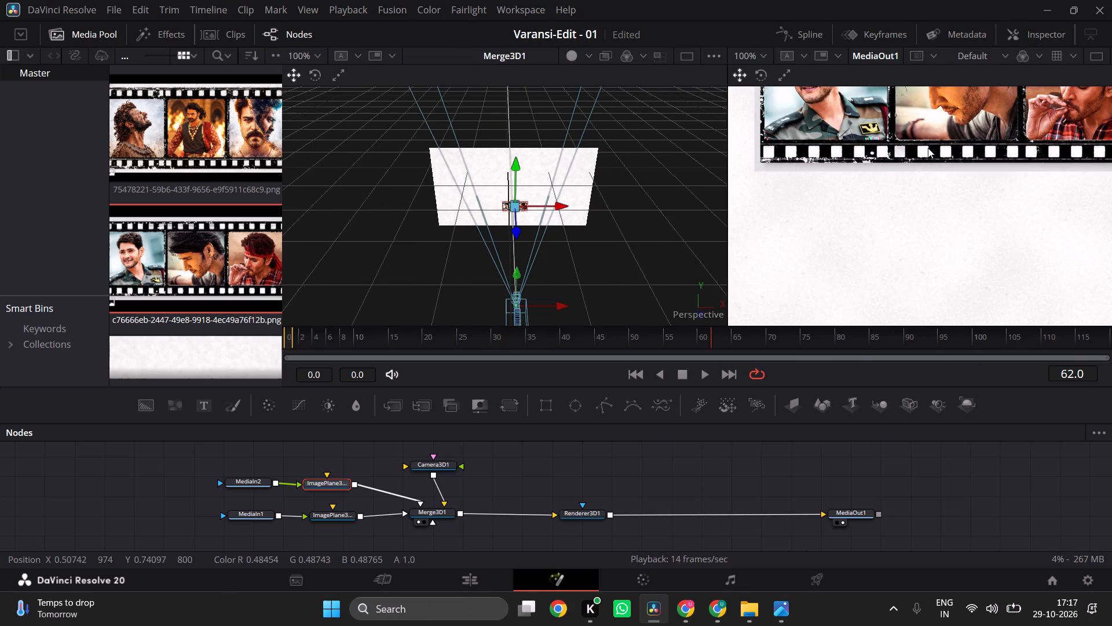
{"action": "scroll", "coordinate": [928, 148], "scroll_direction": "up", "scroll_amount": 1}
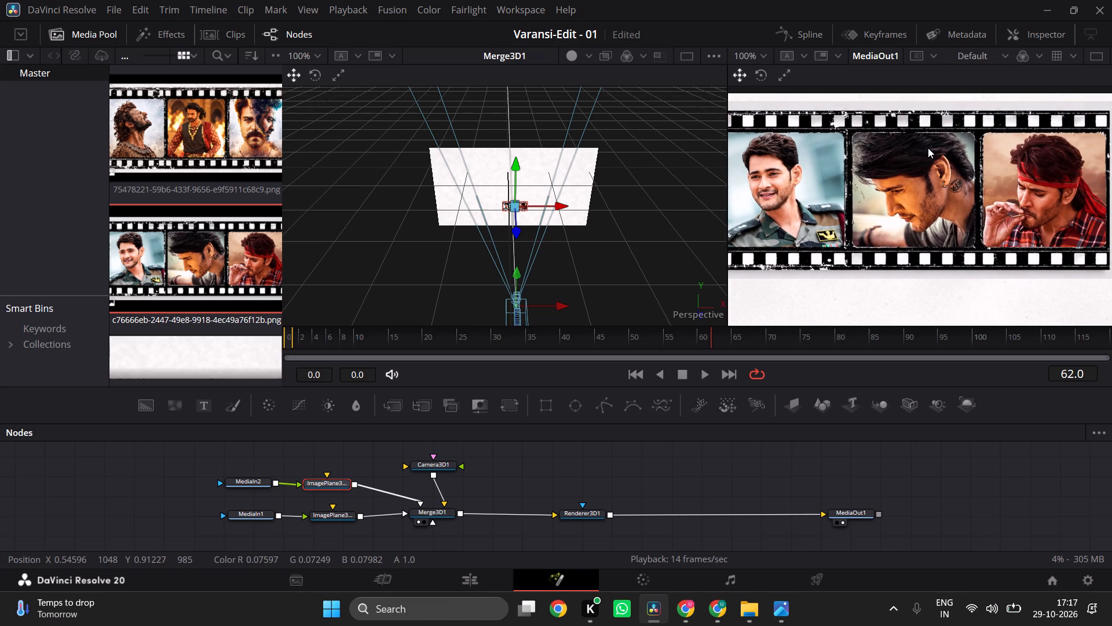
{"action": "scroll", "coordinate": [928, 148], "scroll_direction": "down", "scroll_amount": 2, "text": "ctrl"}
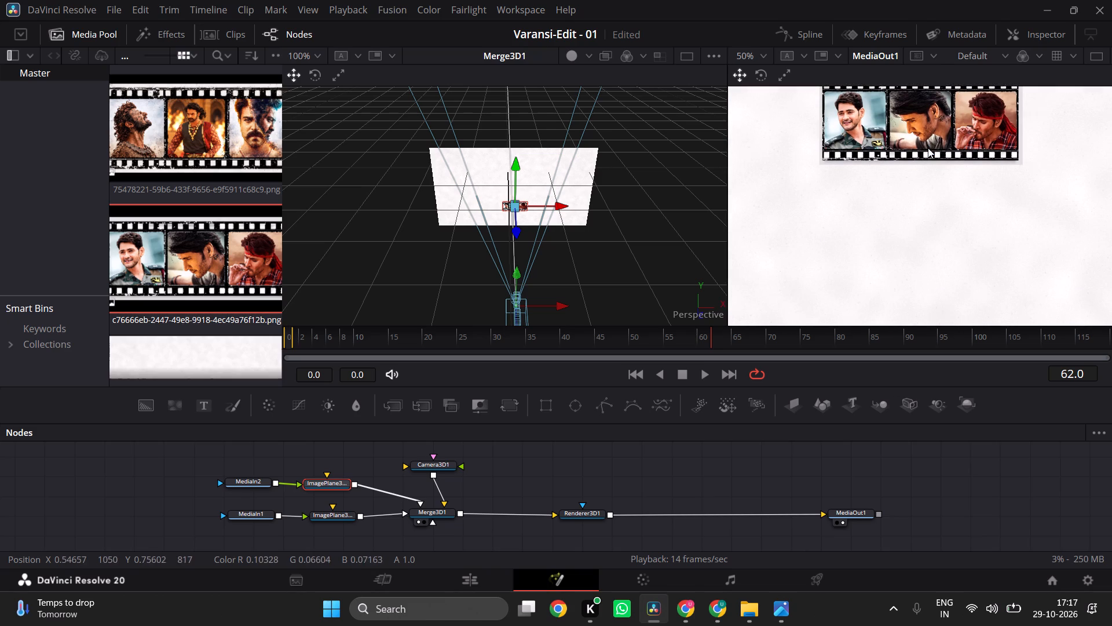
{"action": "left_click", "coordinate": [756, 56]}
{"action": "left_click", "coordinate": [756, 121]}
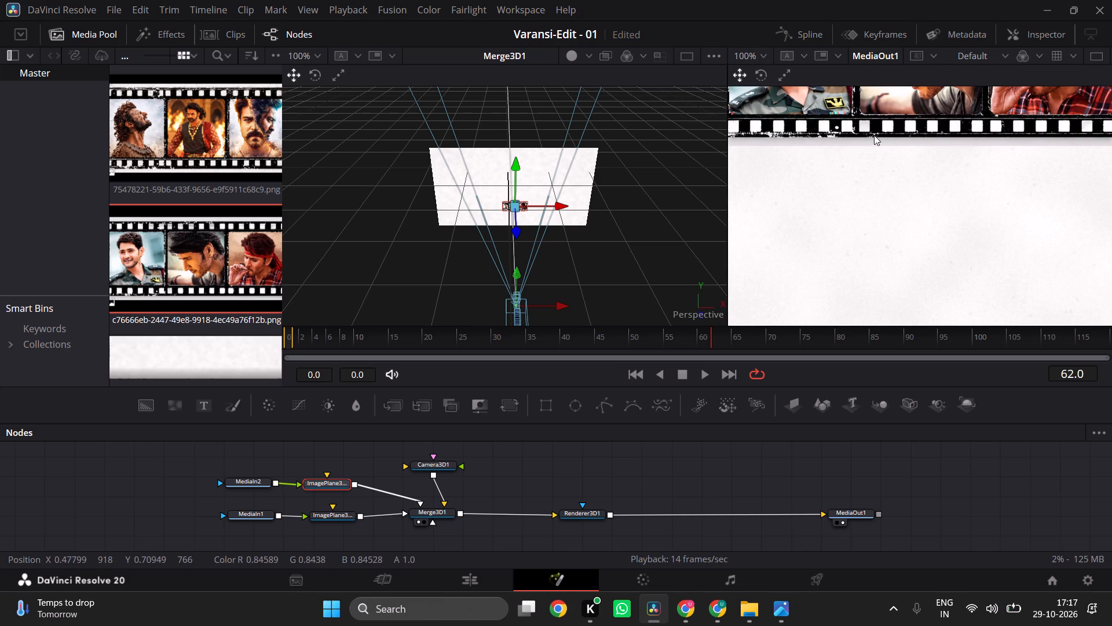
{"action": "scroll", "coordinate": [880, 133], "scroll_direction": "up", "scroll_amount": 1}
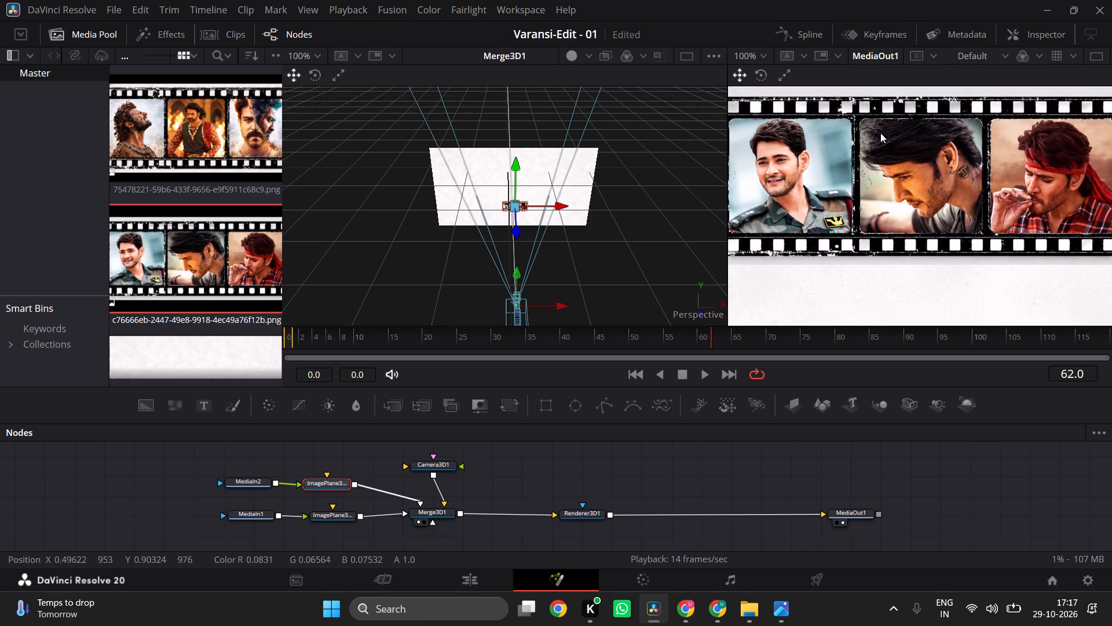
{"action": "scroll", "coordinate": [880, 133], "scroll_direction": "up", "scroll_amount": 1}
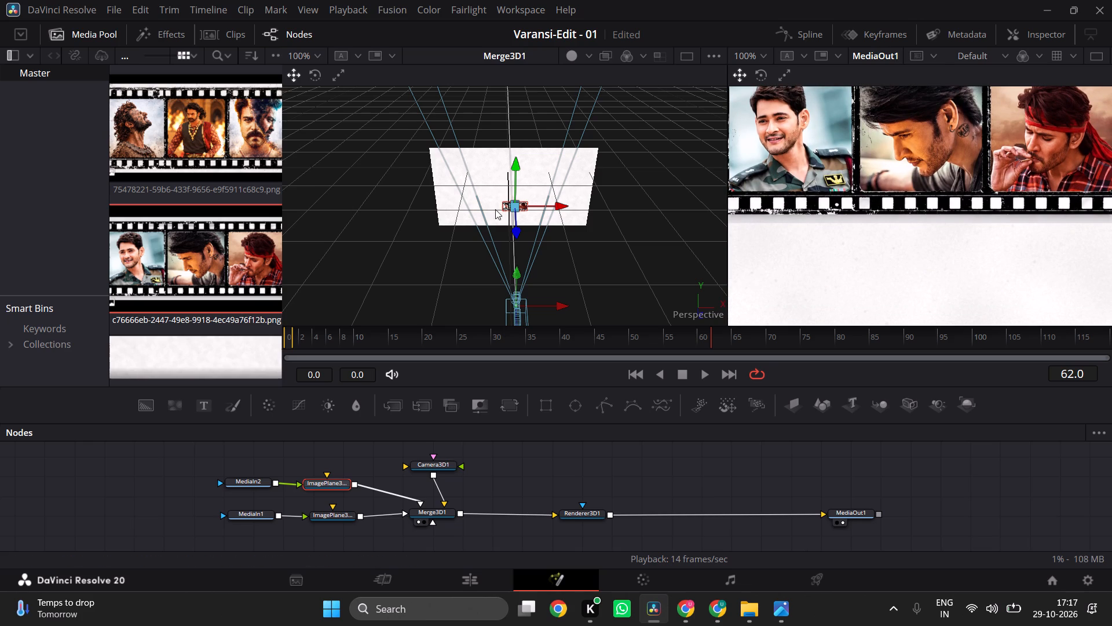
Reposition the film-strip plane over the paper at X 0.084, Y -0.265 and Z about 0.136.
{"action": "left_click", "coordinate": [514, 205]}
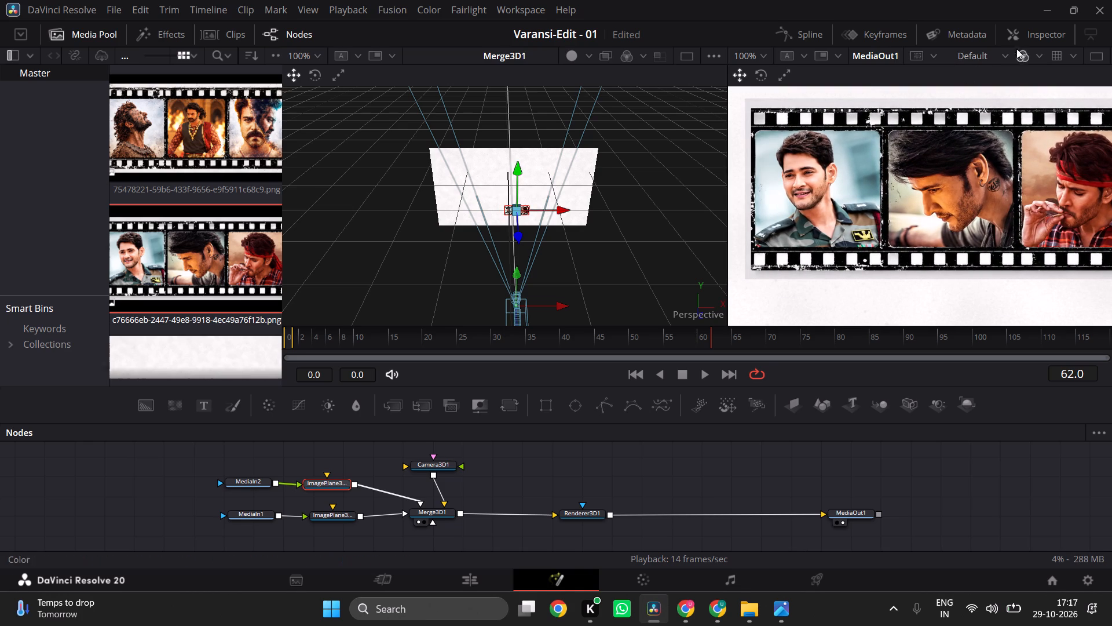
{"action": "left_click", "coordinate": [1033, 29]}
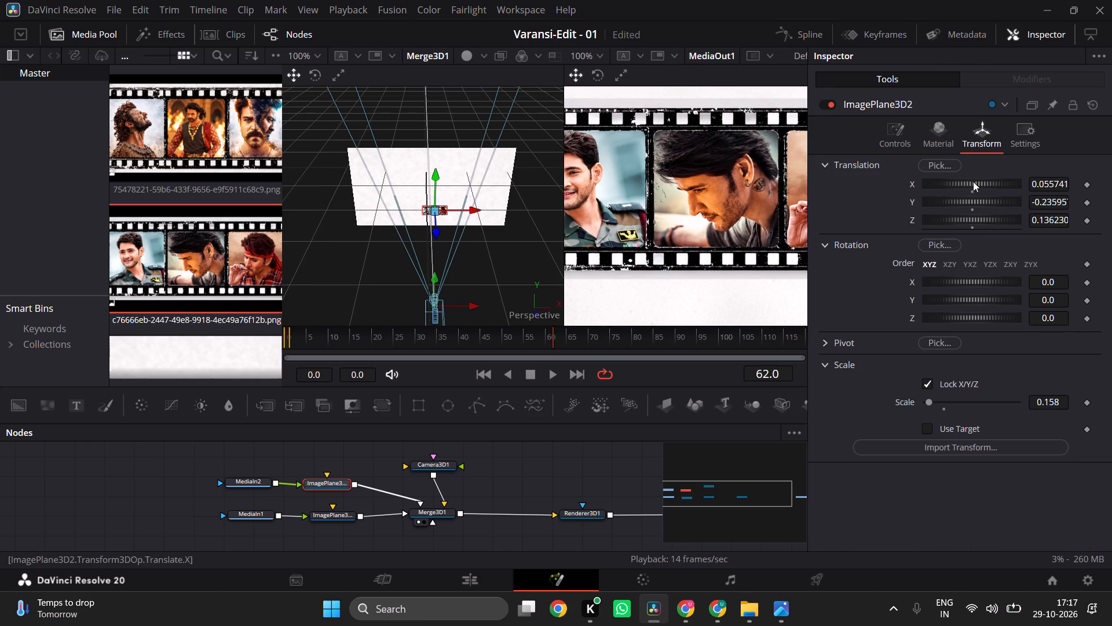
{"action": "left_click_drag", "start_coordinate": [987, 183], "coordinate": [970, 183]}
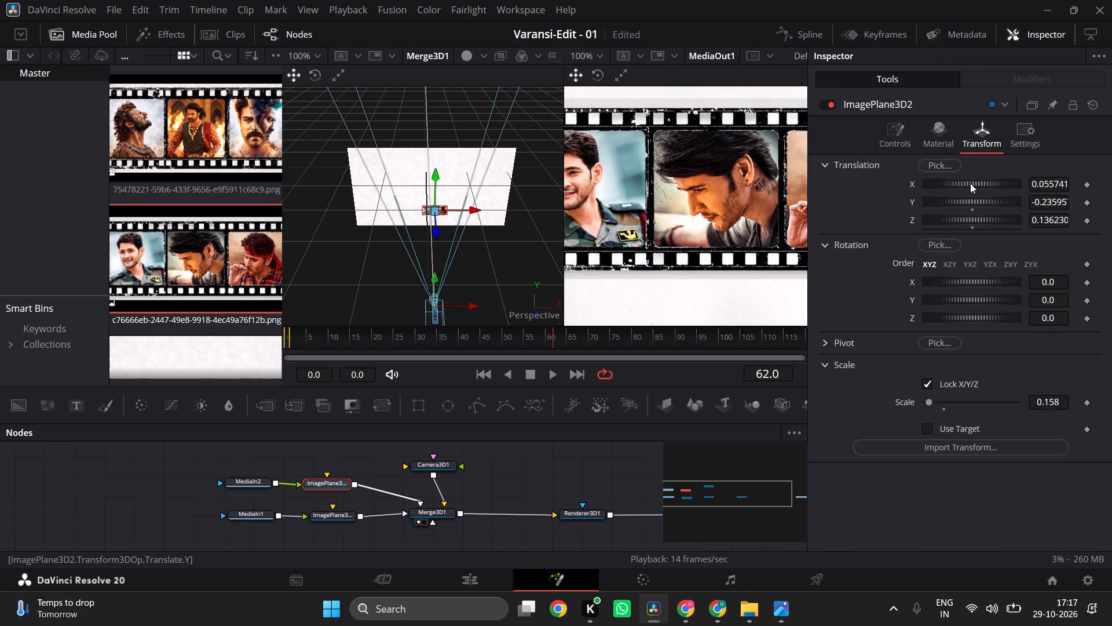
{"action": "left_click_drag", "start_coordinate": [970, 183], "coordinate": [960, 183]}
{"action": "left_click", "coordinate": [960, 183]}
{"action": "left_click_drag", "start_coordinate": [955, 185], "coordinate": [967, 185]}
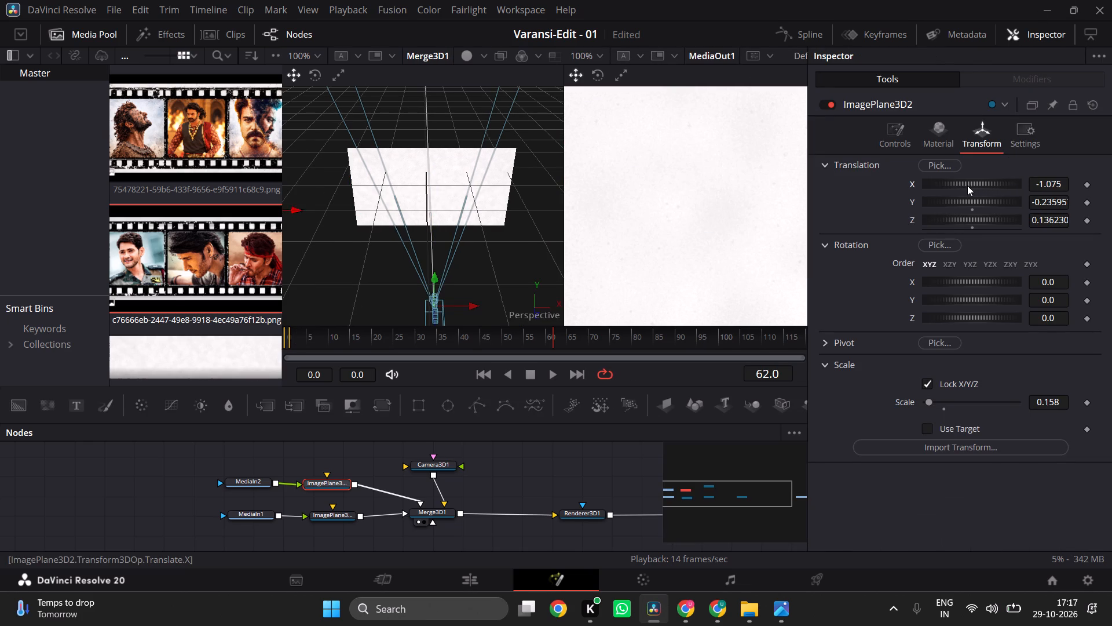
{"action": "left_click_drag", "start_coordinate": [967, 185], "coordinate": [989, 184]}
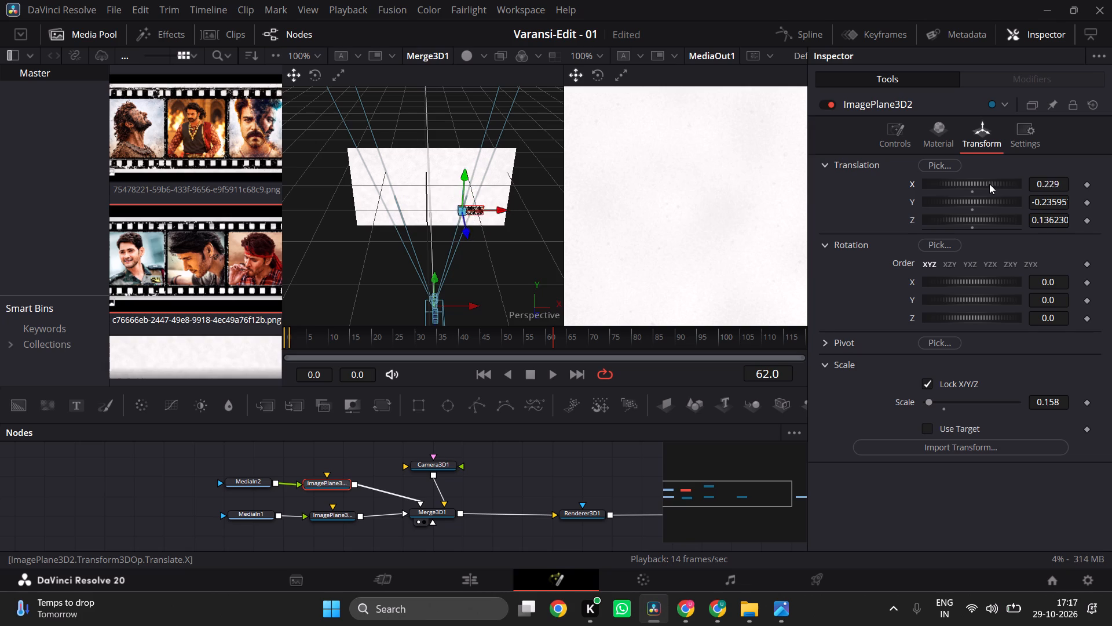
{"action": "left_click_drag", "start_coordinate": [989, 184], "coordinate": [987, 185]}
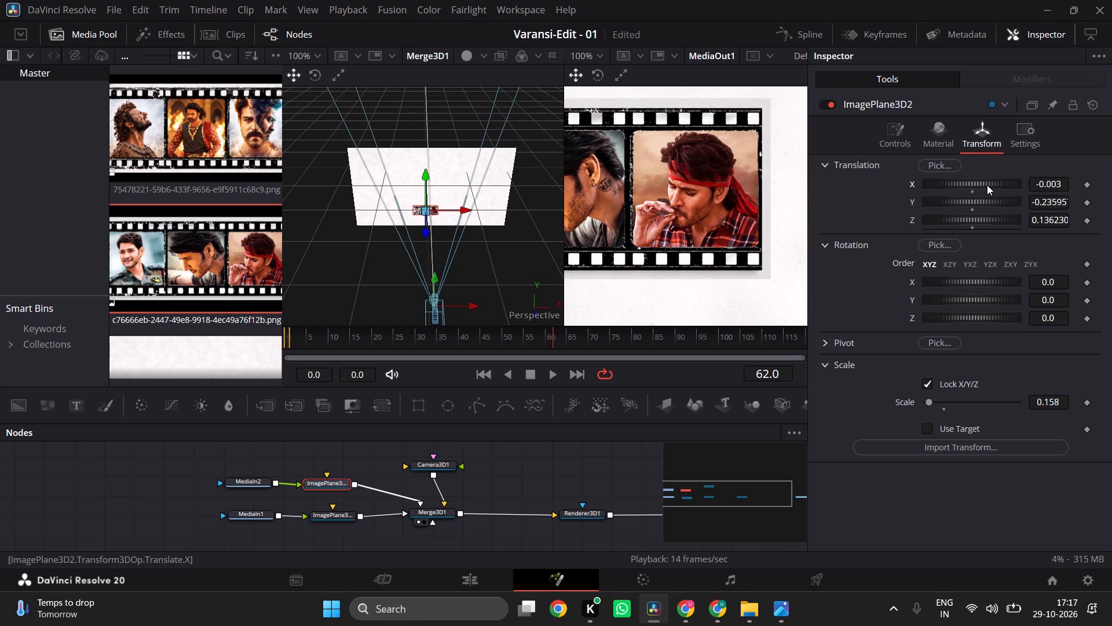
{"action": "left_click_drag", "start_coordinate": [987, 185], "coordinate": [987, 186]}
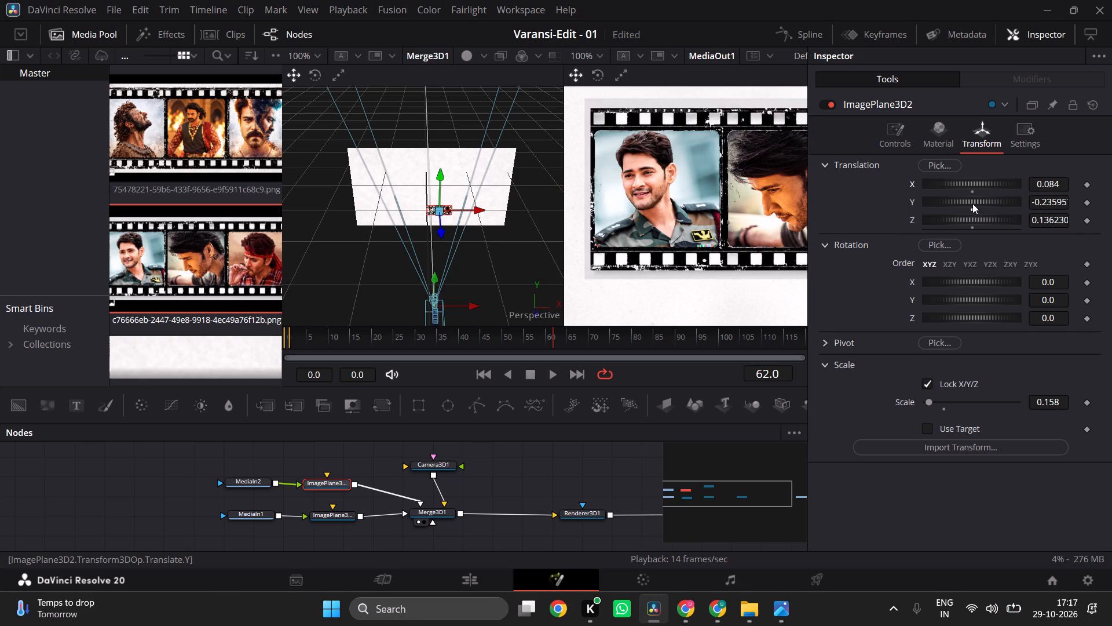
{"action": "left_click", "coordinate": [971, 203]}
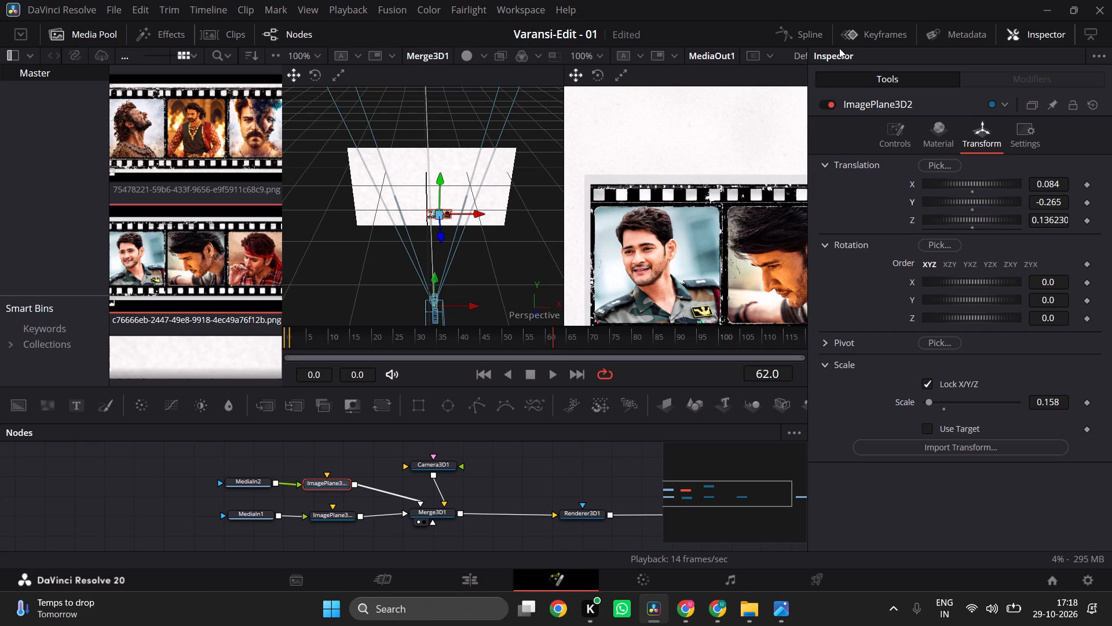
{"action": "left_click", "coordinate": [695, 140]}
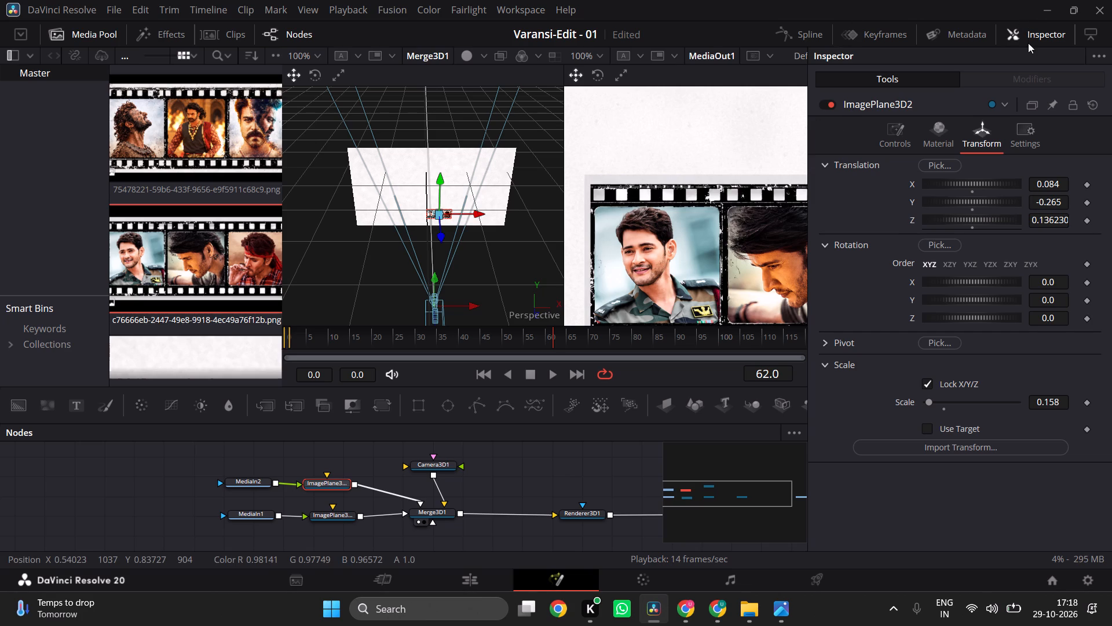
Hide the Inspector and examine the full film strip's framing in the MediaOut1 render at 70% zoom.
{"action": "left_click", "coordinate": [1027, 32]}
{"action": "scroll", "coordinate": [1003, 36], "scroll_direction": "down", "scroll_amount": 1}
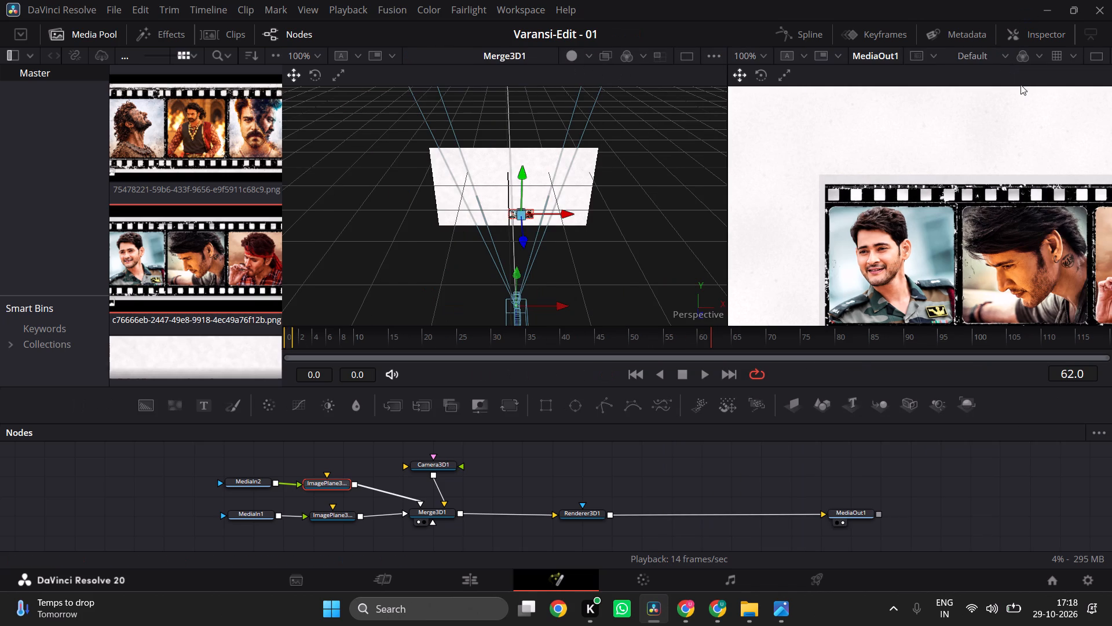
{"action": "scroll", "coordinate": [861, 185], "scroll_direction": "down", "scroll_amount": 1}
{"action": "scroll", "coordinate": [861, 185], "scroll_direction": "left", "scroll_amount": 1}
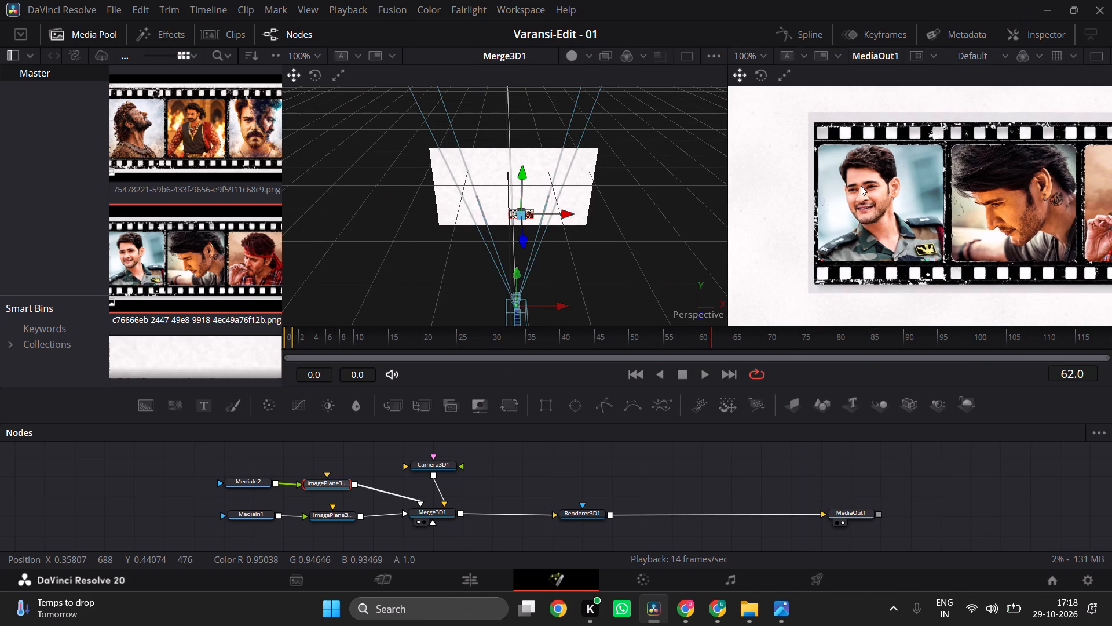
{"action": "scroll", "coordinate": [861, 185], "scroll_direction": "left", "scroll_amount": 1}
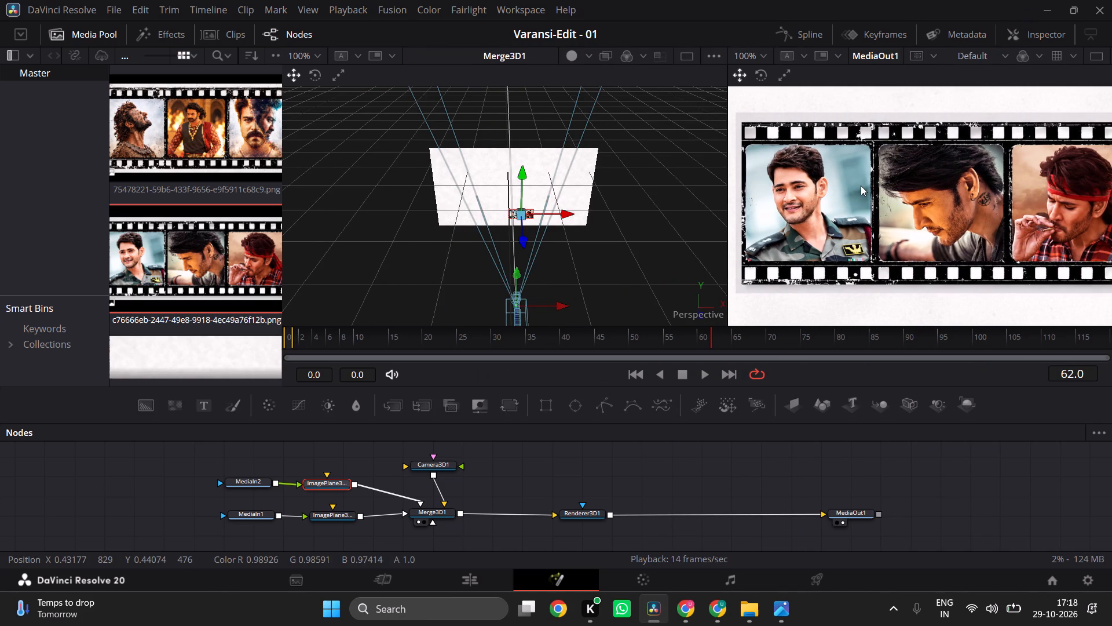
{"action": "scroll", "coordinate": [861, 185], "scroll_direction": "down", "scroll_amount": 1, "text": "ctrl"}
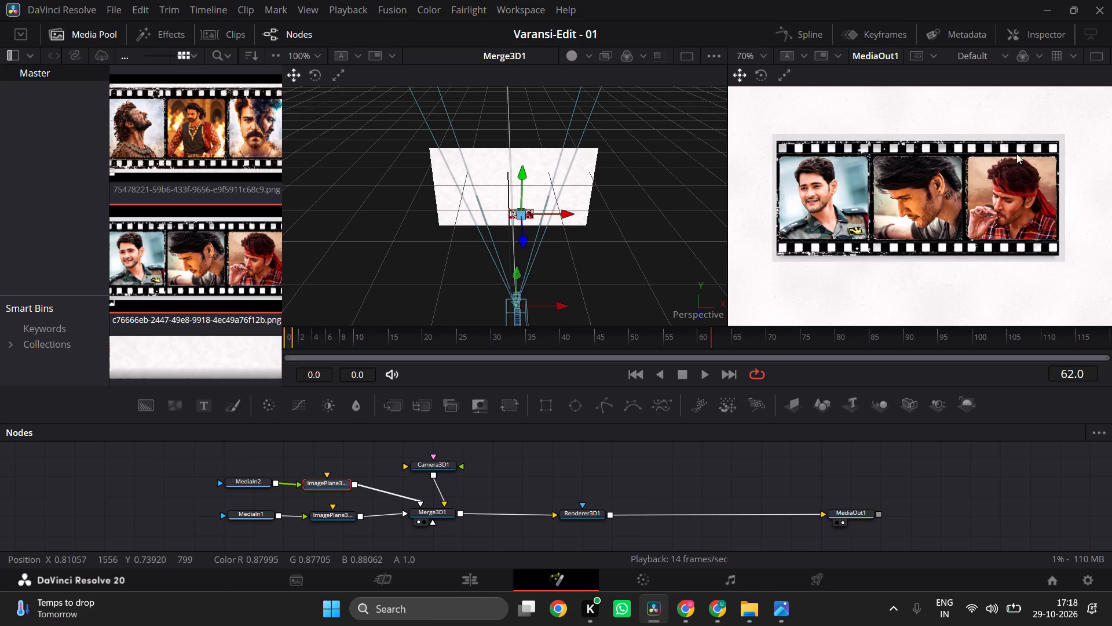
{"action": "left_click", "coordinate": [943, 104]}
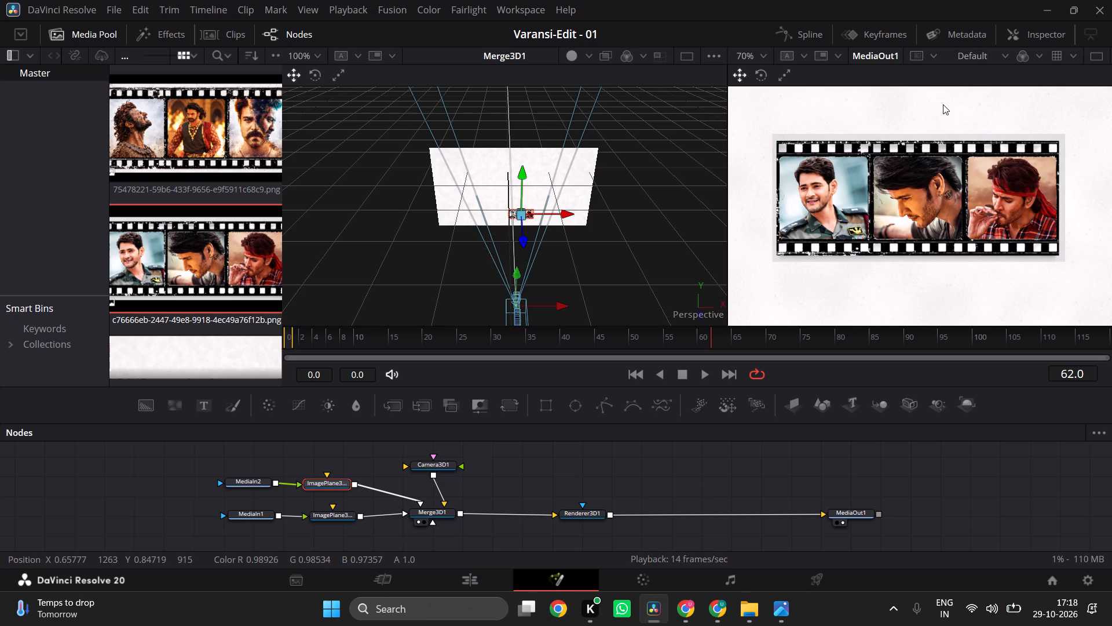
Nudge the film-strip plane freehand in the Merge3D1 3D view so the strip sits slightly lower over the paper.
{"action": "scroll", "coordinate": [590, 250], "scroll_direction": "up", "scroll_amount": 2, "text": "ctrl"}
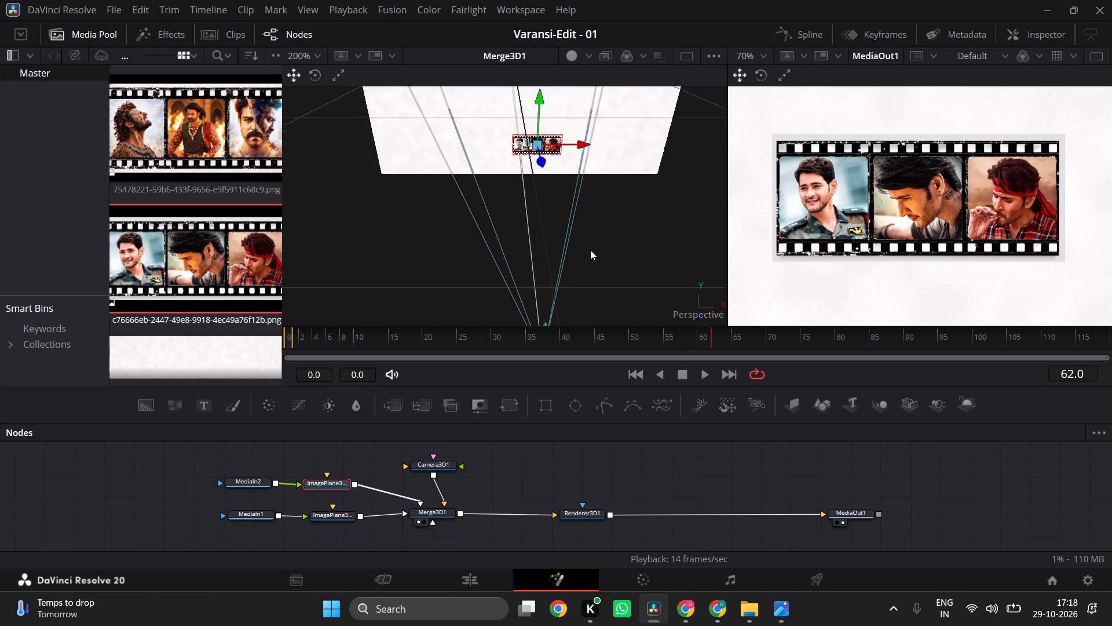
{"action": "scroll", "coordinate": [590, 250], "scroll_direction": "up", "scroll_amount": 5, "text": "ctrl"}
{"action": "scroll", "coordinate": [590, 250], "scroll_direction": "down", "scroll_amount": 1}
{"action": "scroll", "coordinate": [590, 250], "scroll_direction": "left", "scroll_amount": 2}
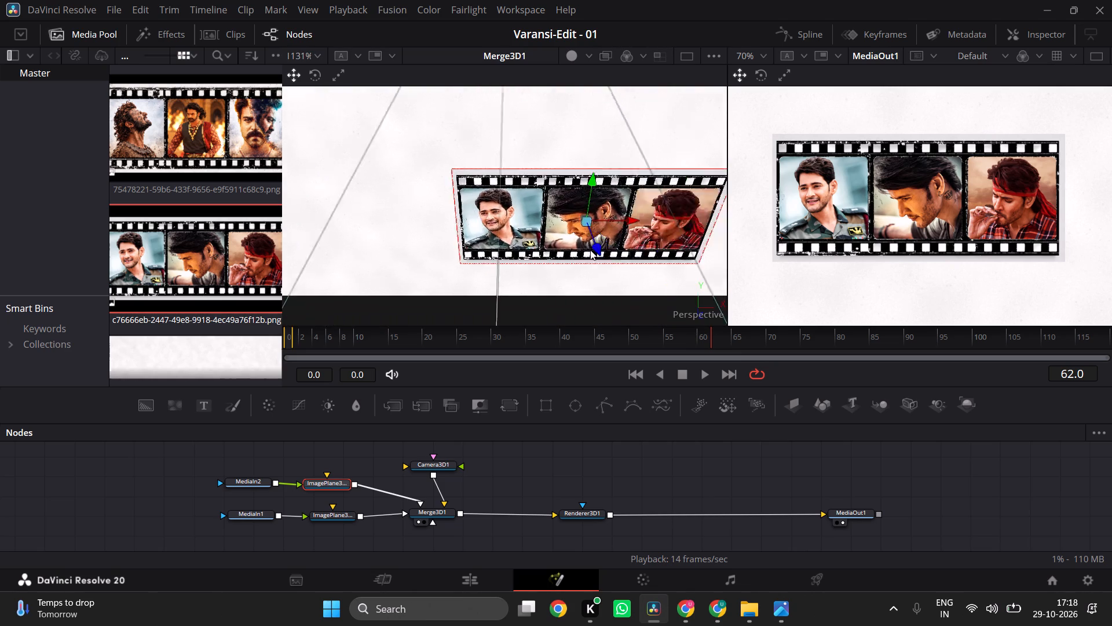
{"action": "scroll", "coordinate": [590, 250], "scroll_direction": "left", "scroll_amount": 1}
{"action": "left_click_drag", "start_coordinate": [399, 205], "coordinate": [385, 203]}
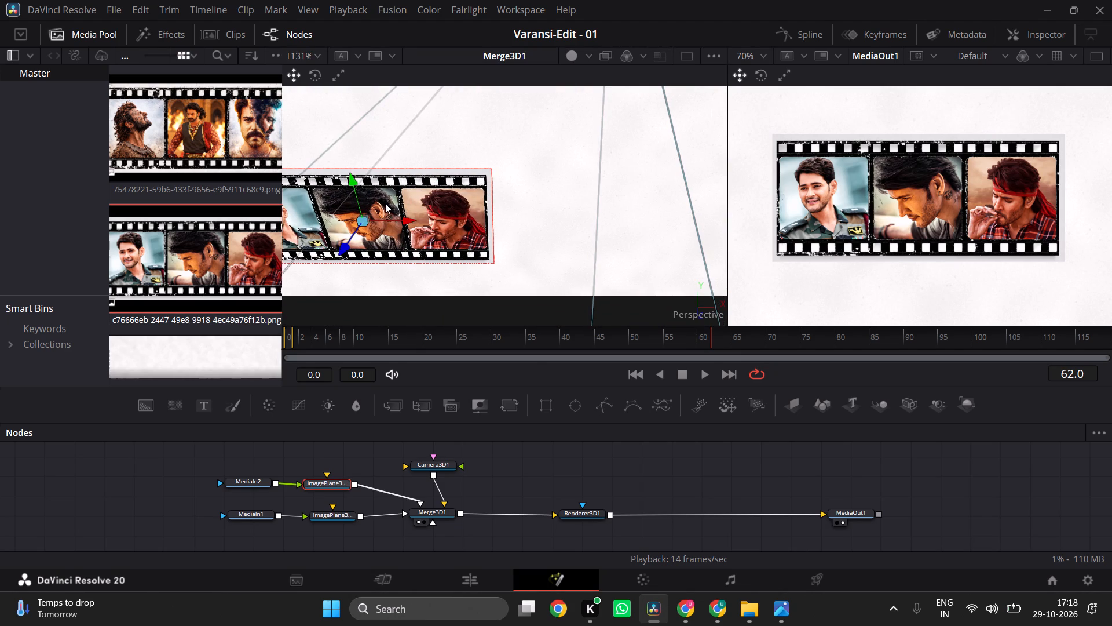
{"action": "left_click_drag", "start_coordinate": [385, 203], "coordinate": [374, 232]}
{"action": "left_click_drag", "start_coordinate": [362, 223], "coordinate": [365, 206]}
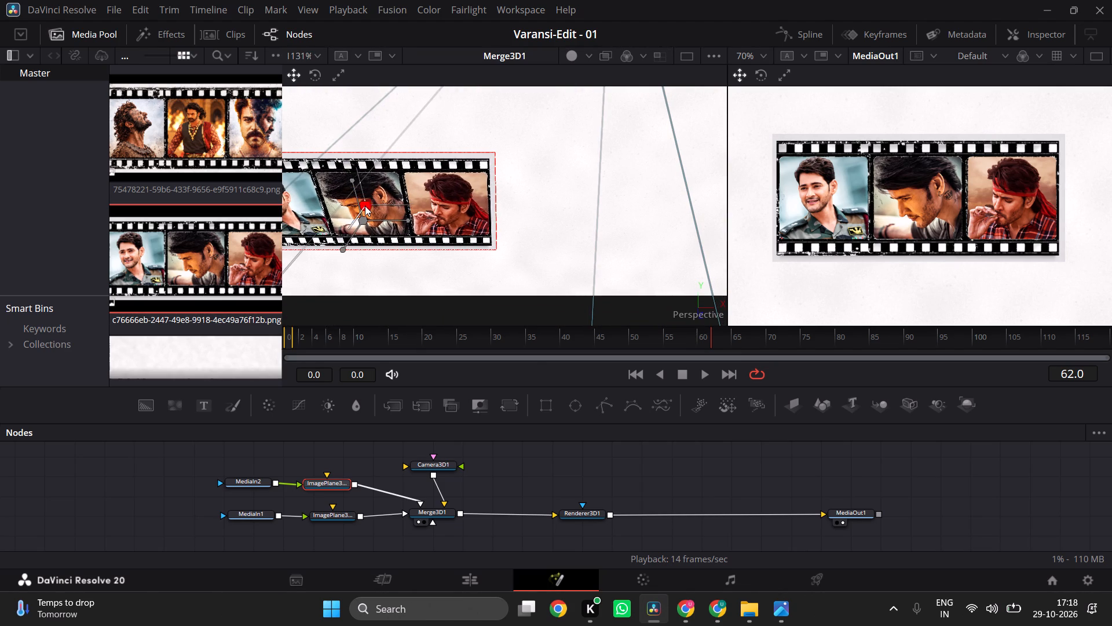
{"action": "left_click_drag", "start_coordinate": [365, 206], "coordinate": [363, 199]}
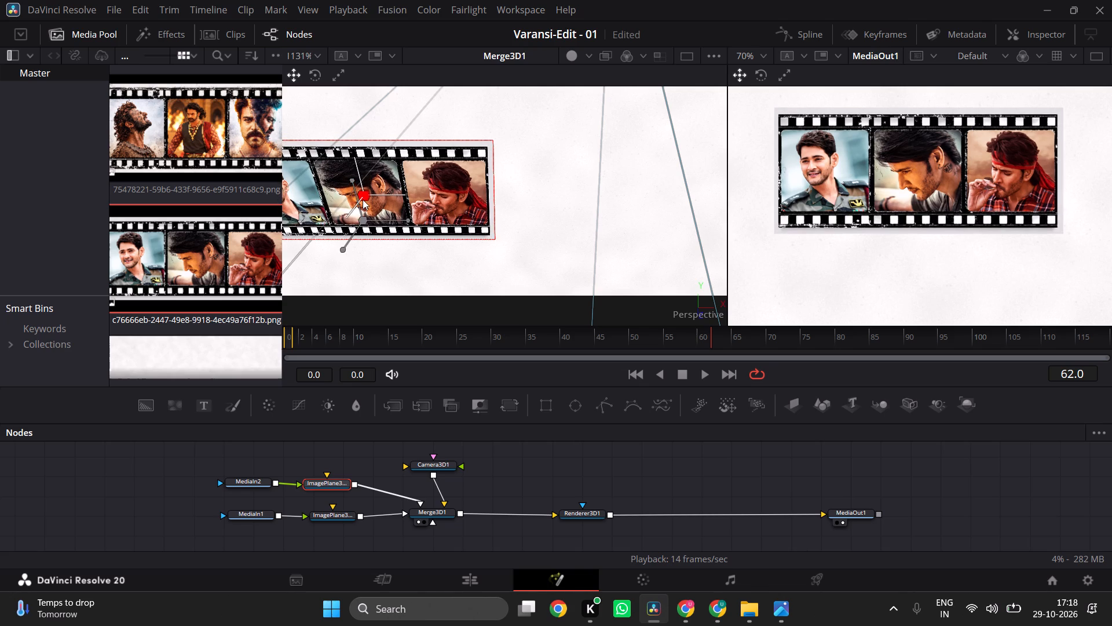
{"action": "left_click_drag", "start_coordinate": [363, 199], "coordinate": [365, 209]}
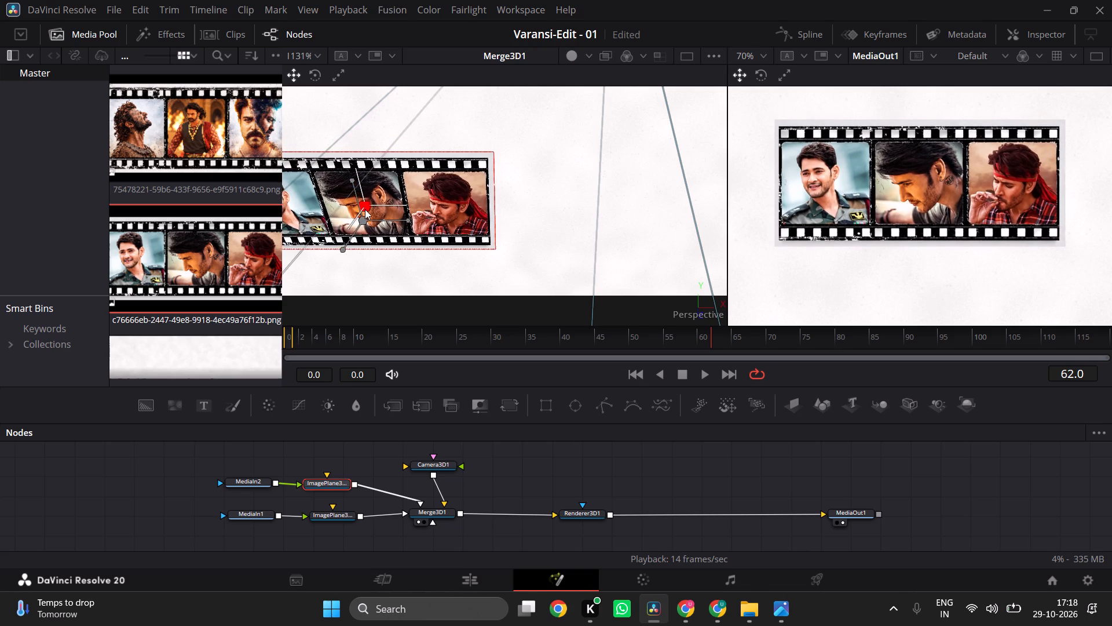
{"action": "left_click_drag", "start_coordinate": [365, 209], "coordinate": [366, 219]}
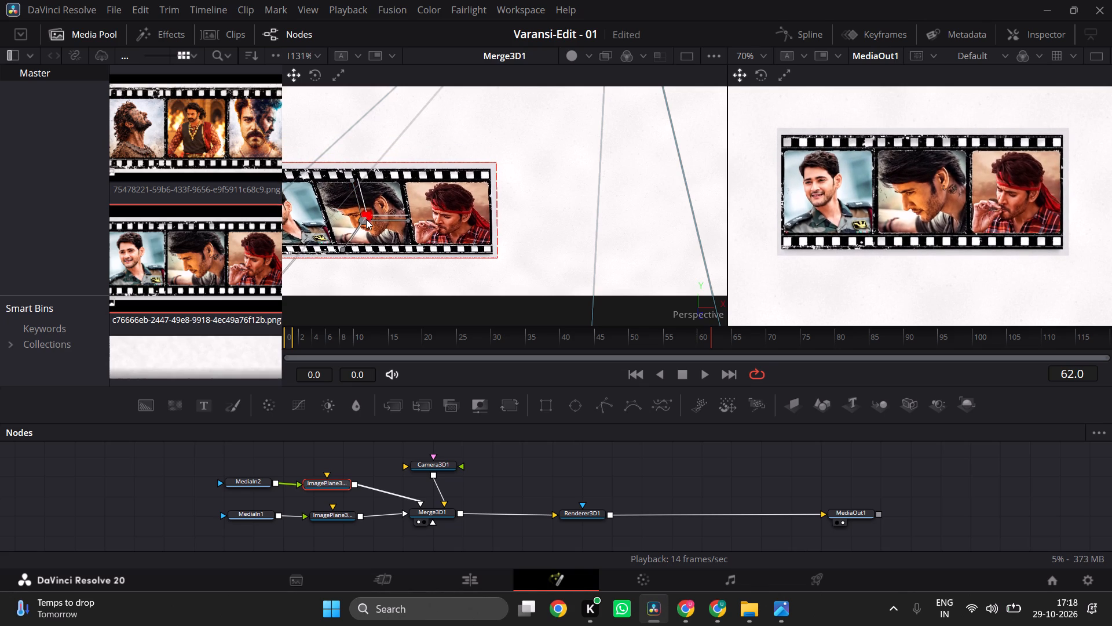
{"action": "left_click_drag", "start_coordinate": [366, 219], "coordinate": [360, 229]}
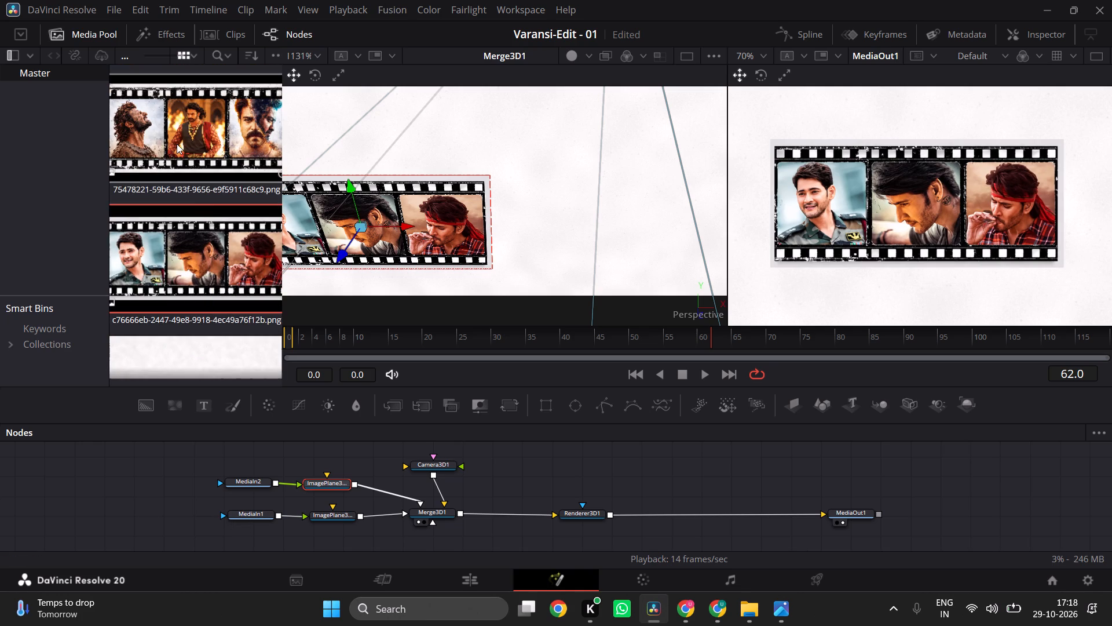
{"action": "left_click_drag", "start_coordinate": [177, 143], "coordinate": [243, 458]}
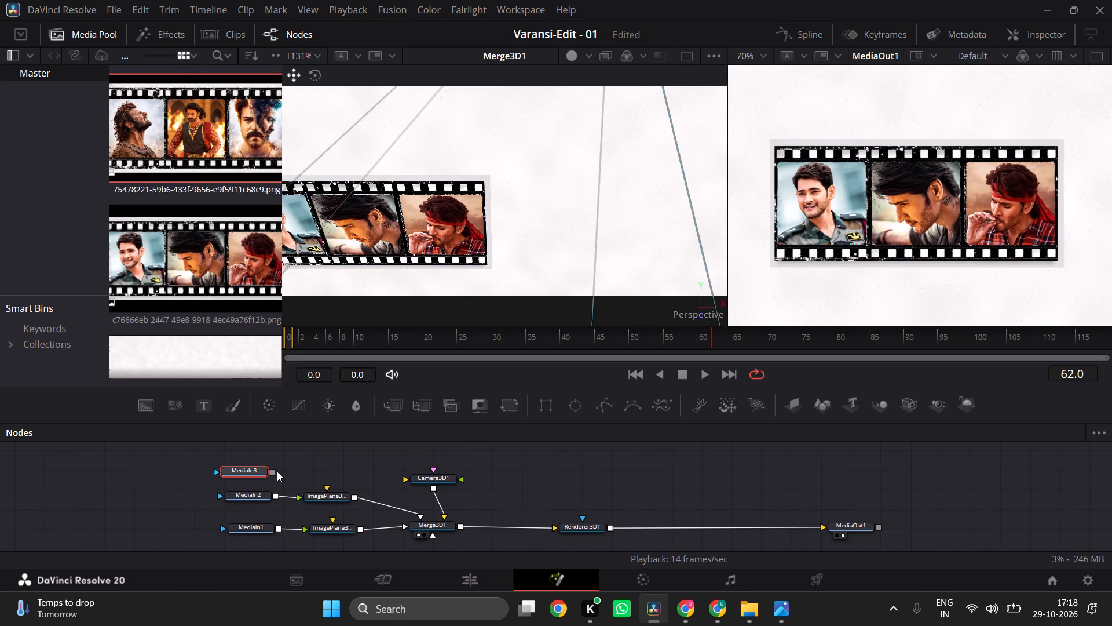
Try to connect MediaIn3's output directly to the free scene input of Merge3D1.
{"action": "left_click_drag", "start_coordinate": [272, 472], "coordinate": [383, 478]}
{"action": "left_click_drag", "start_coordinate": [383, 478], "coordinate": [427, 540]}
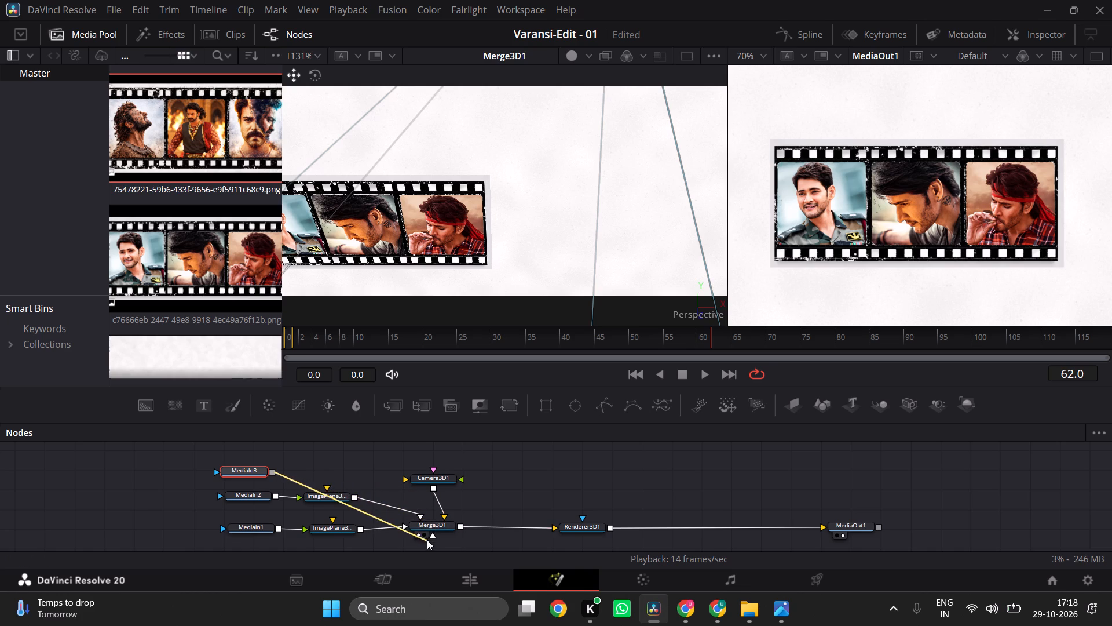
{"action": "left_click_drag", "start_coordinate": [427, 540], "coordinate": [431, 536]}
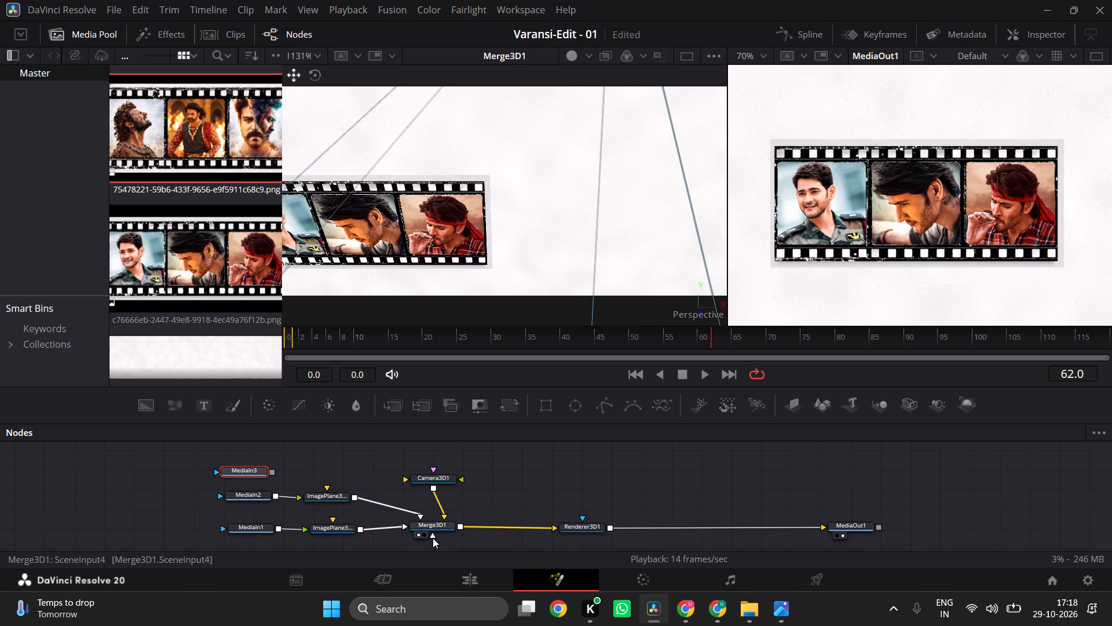
Rearrange the node graph, moving Merge3D1 slightly closer to the image planes and MediaIn3 below MediaIn1.
{"action": "left_click_drag", "start_coordinate": [433, 538], "coordinate": [375, 477]}
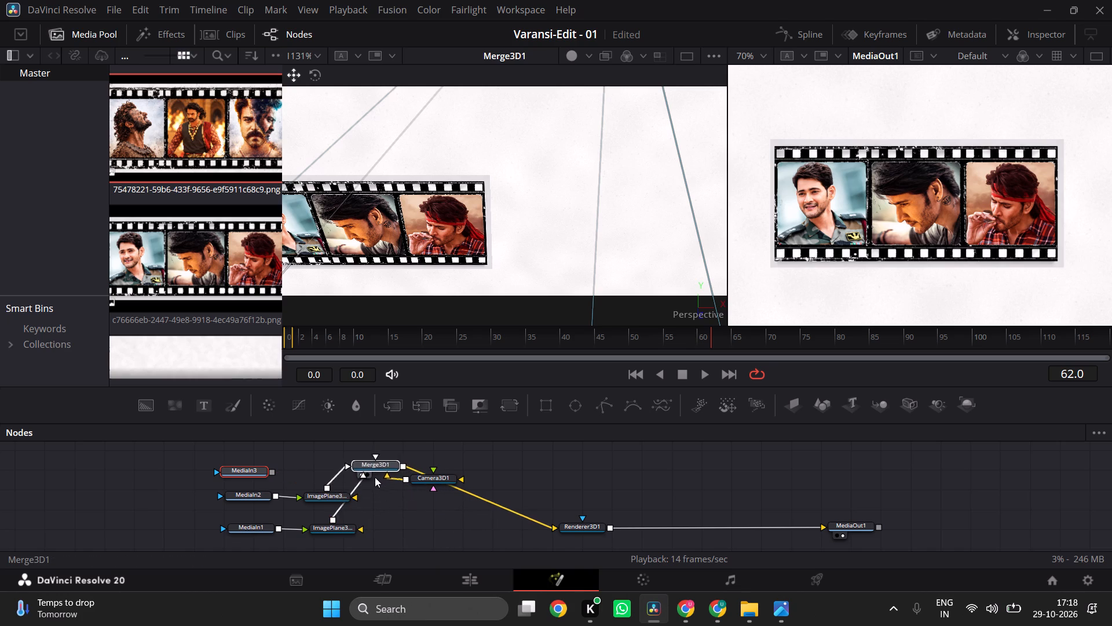
{"action": "left_click_drag", "start_coordinate": [375, 477], "coordinate": [414, 529]}
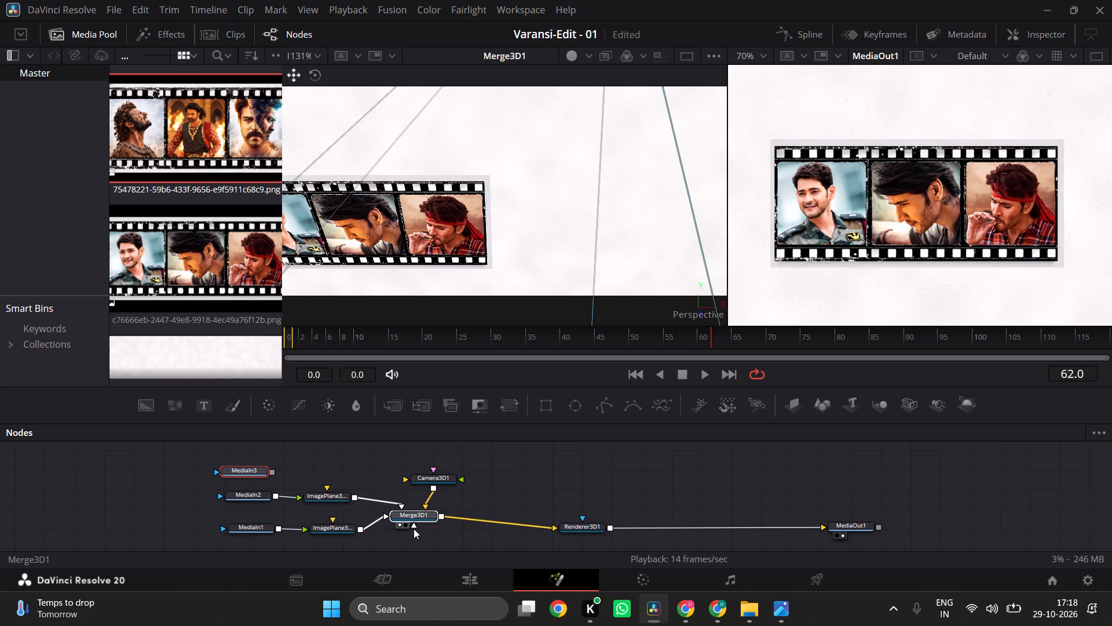
{"action": "left_click_drag", "start_coordinate": [414, 529], "coordinate": [422, 530]}
{"action": "scroll", "coordinate": [280, 472], "scroll_direction": "down", "scroll_amount": 1}
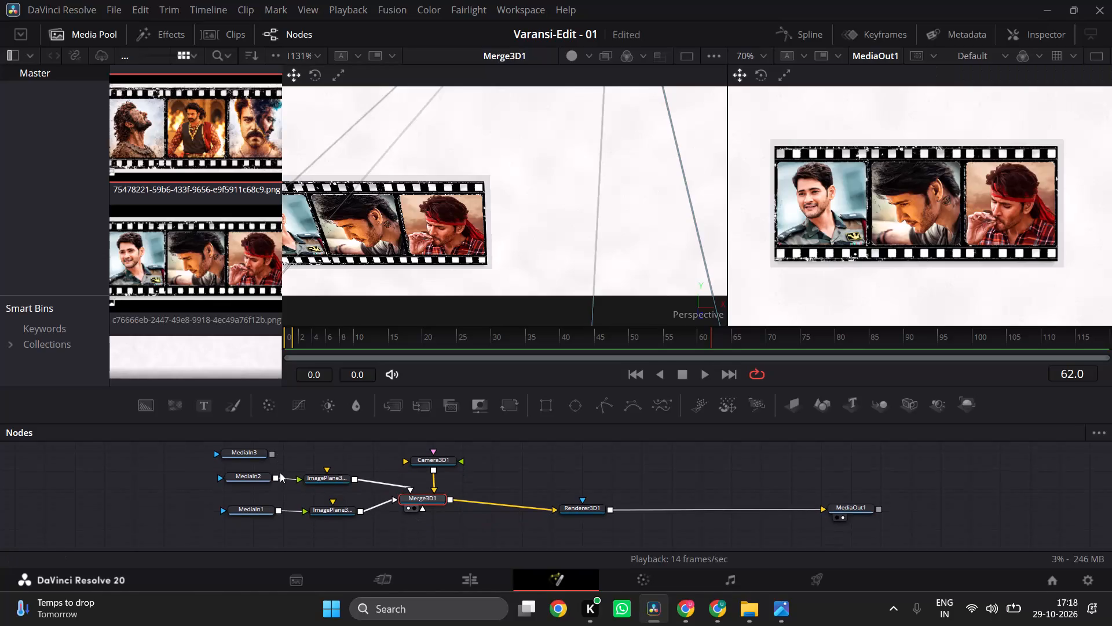
{"action": "scroll", "coordinate": [280, 472], "scroll_direction": "down", "scroll_amount": 1}
{"action": "left_click_drag", "start_coordinate": [250, 447], "coordinate": [268, 525]}
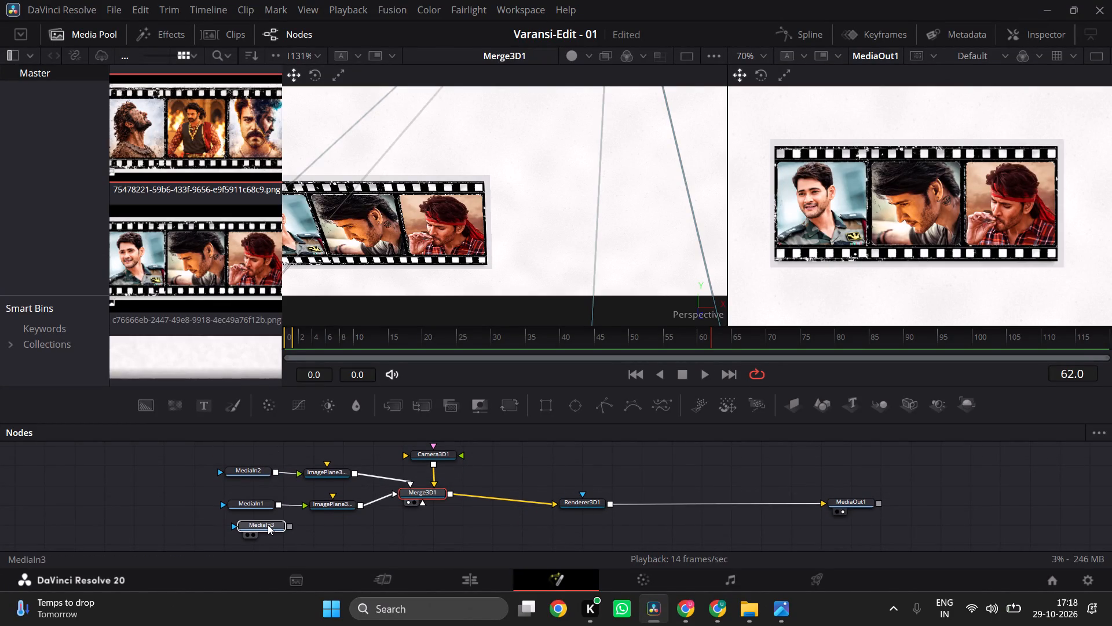
{"action": "left_click_drag", "start_coordinate": [268, 525], "coordinate": [268, 531]}
{"action": "left_click_drag", "start_coordinate": [269, 532], "coordinate": [265, 532]}
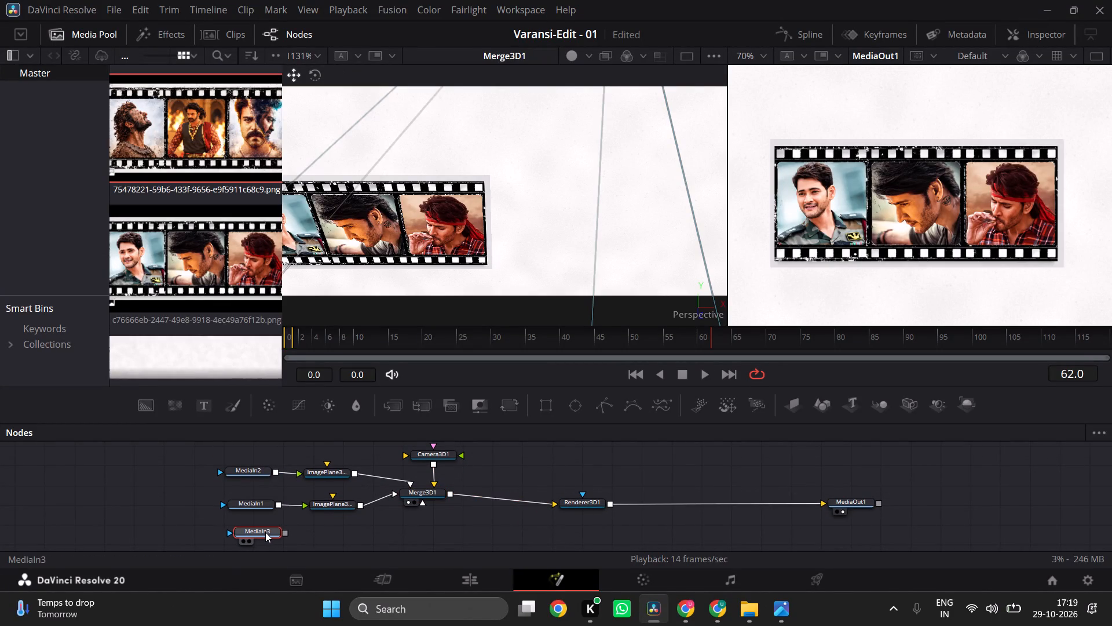
{"action": "left_click_drag", "start_coordinate": [265, 532], "coordinate": [261, 536]}
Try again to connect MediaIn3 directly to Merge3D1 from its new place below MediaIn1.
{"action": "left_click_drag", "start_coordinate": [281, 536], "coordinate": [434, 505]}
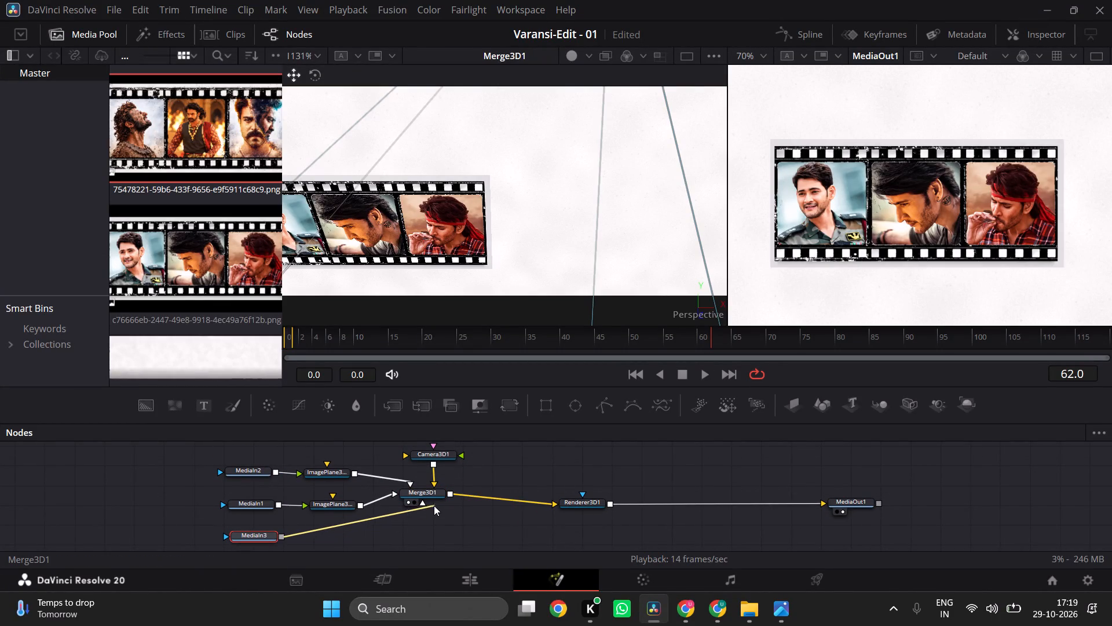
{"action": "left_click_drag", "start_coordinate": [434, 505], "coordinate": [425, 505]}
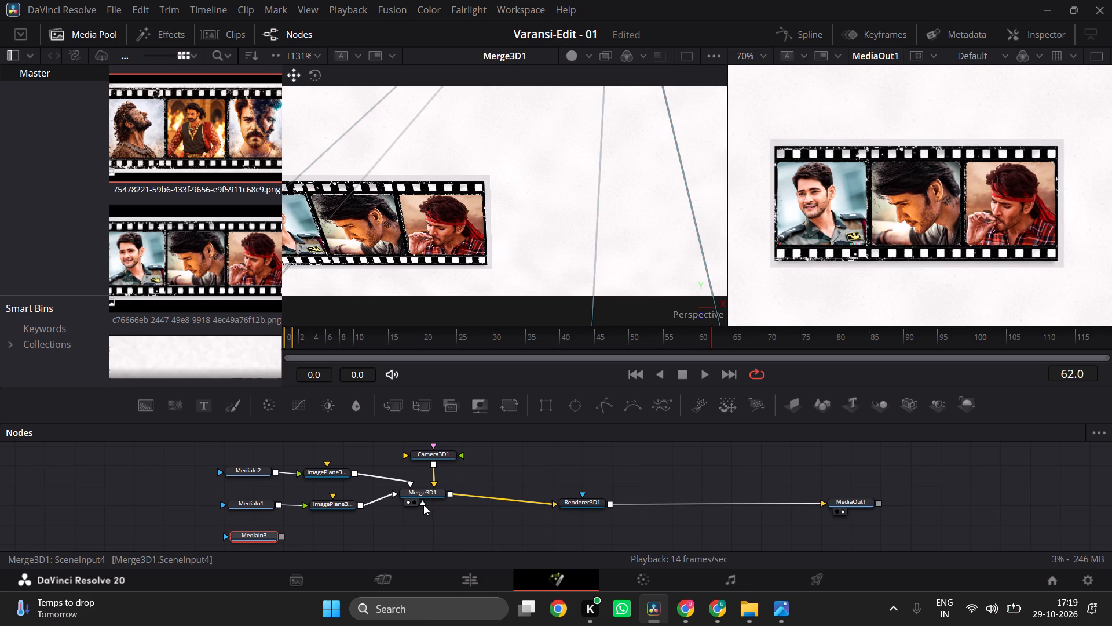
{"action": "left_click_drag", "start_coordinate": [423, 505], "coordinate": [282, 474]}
Add an Image Plane 3D node beside MediaIn3, feed MediaIn3 into it and connect its output to Merge3D1.
{"action": "scroll", "coordinate": [407, 470], "scroll_direction": "up", "scroll_amount": 1}
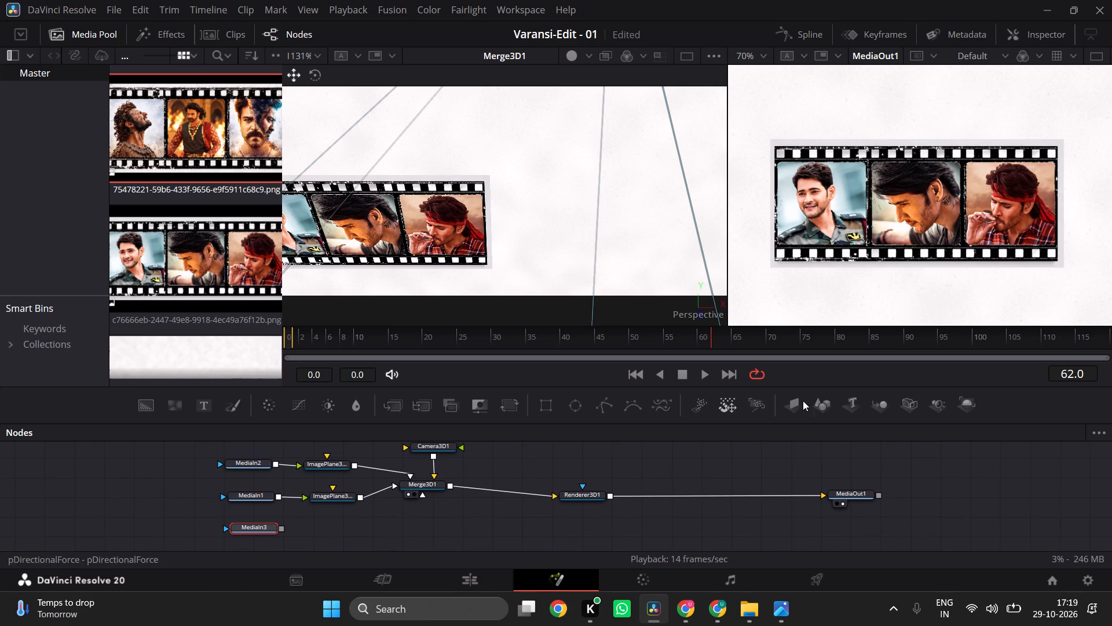
{"action": "left_click_drag", "start_coordinate": [802, 399], "coordinate": [331, 532]}
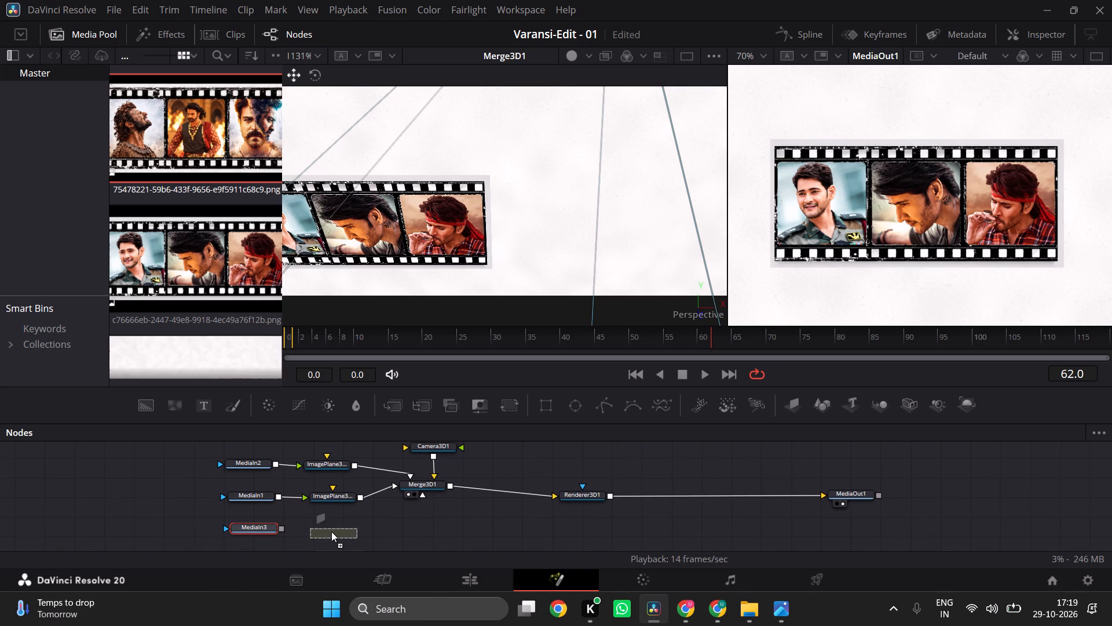
{"action": "left_click_drag", "start_coordinate": [331, 532], "coordinate": [333, 529]}
{"action": "left_click_drag", "start_coordinate": [305, 519], "coordinate": [281, 519]}
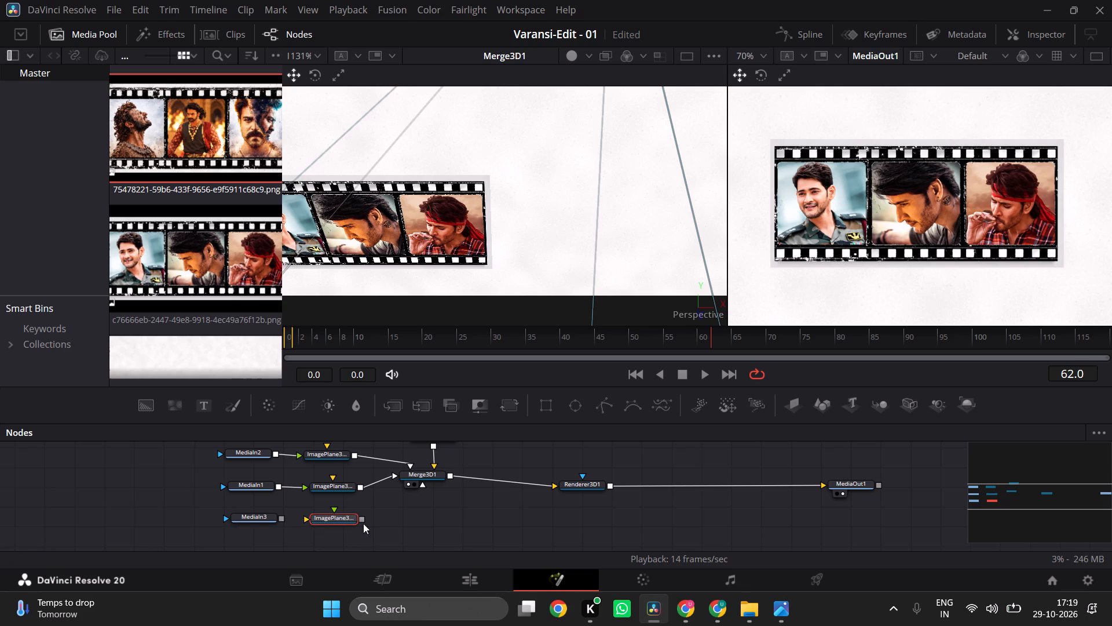
{"action": "left_click_drag", "start_coordinate": [280, 517], "coordinate": [316, 518]}
{"action": "left_click_drag", "start_coordinate": [316, 518], "coordinate": [336, 510]}
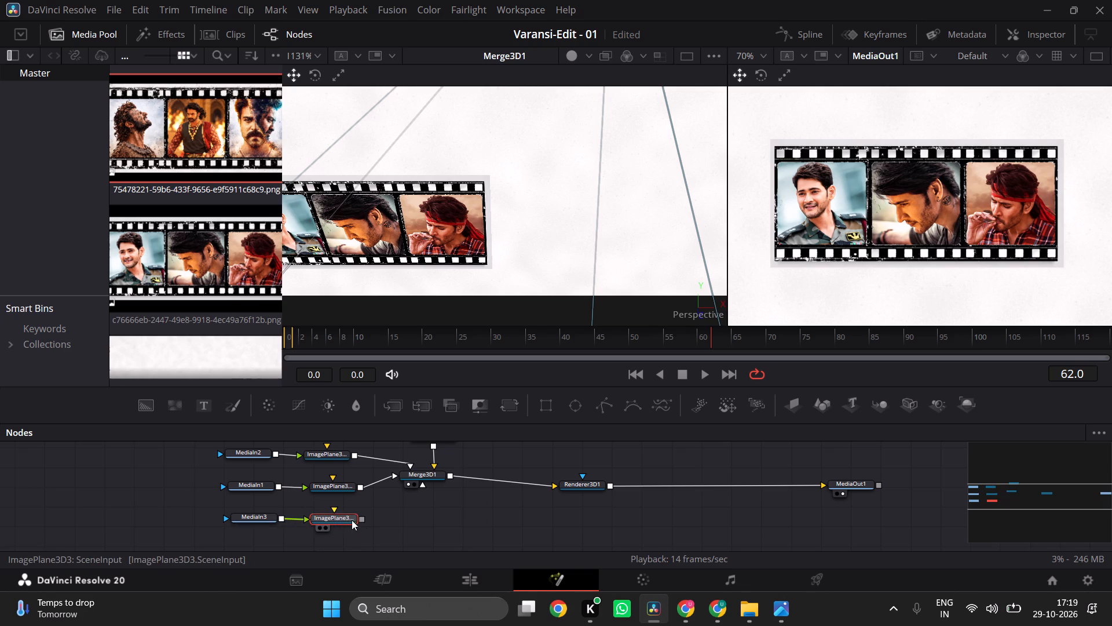
{"action": "left_click_drag", "start_coordinate": [362, 519], "coordinate": [423, 485]}
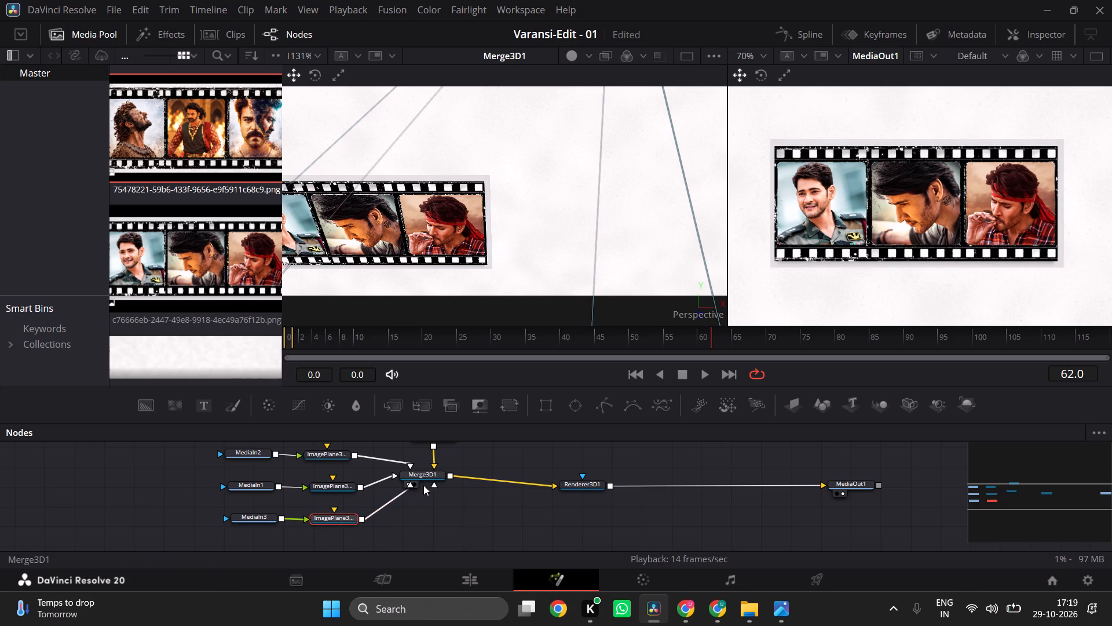
Examine the new image plane against the paper and camera in the Merge3D1 perspective view at 35% zoom.
{"action": "scroll", "coordinate": [599, 319], "scroll_direction": "right", "scroll_amount": 1}
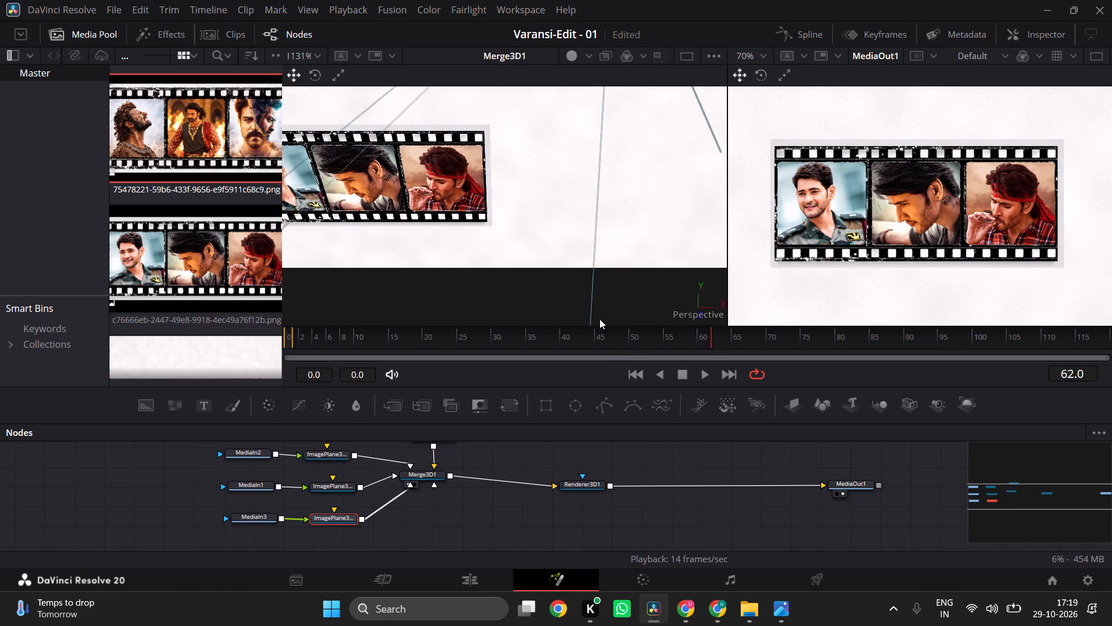
{"action": "scroll", "coordinate": [599, 319], "scroll_direction": "right", "scroll_amount": 1}
{"action": "scroll", "coordinate": [599, 319], "scroll_direction": "down", "scroll_amount": 2, "text": "ctrl"}
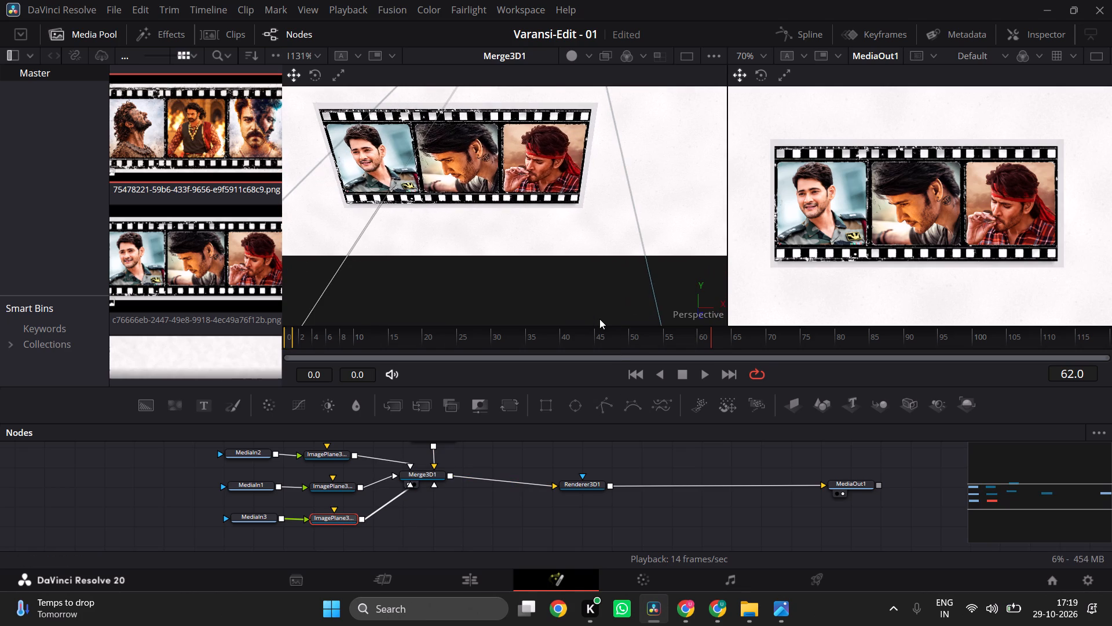
{"action": "scroll", "coordinate": [599, 319], "scroll_direction": "down", "scroll_amount": 2, "text": "ctrl"}
{"action": "scroll", "coordinate": [602, 243], "scroll_direction": "down", "scroll_amount": 3, "text": "ctrl"}
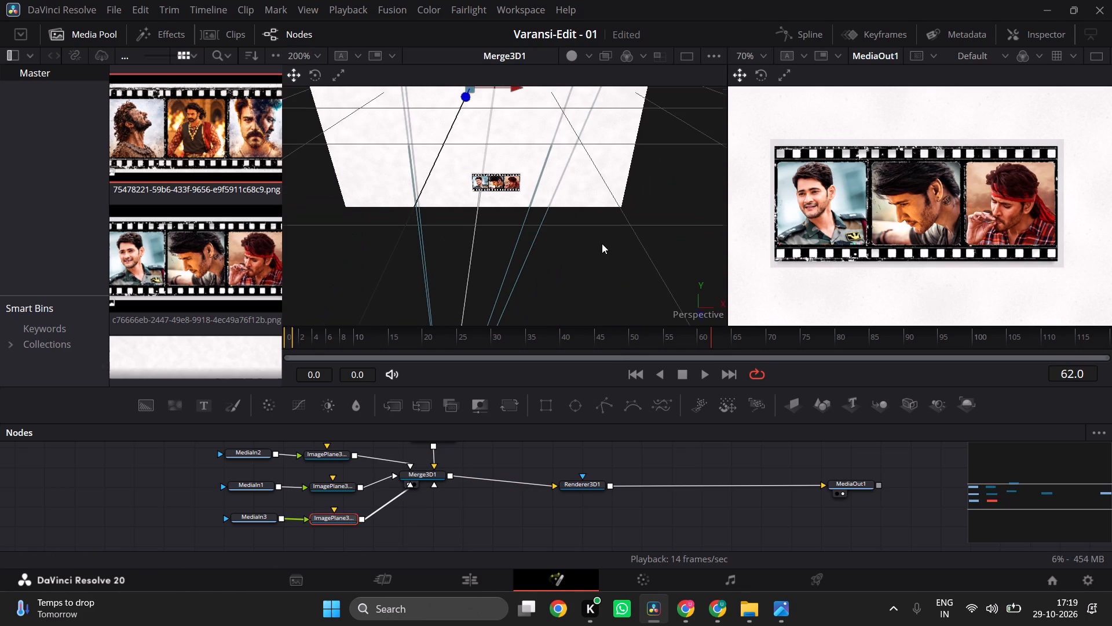
{"action": "scroll", "coordinate": [602, 243], "scroll_direction": "down", "scroll_amount": 6, "text": "ctrl"}
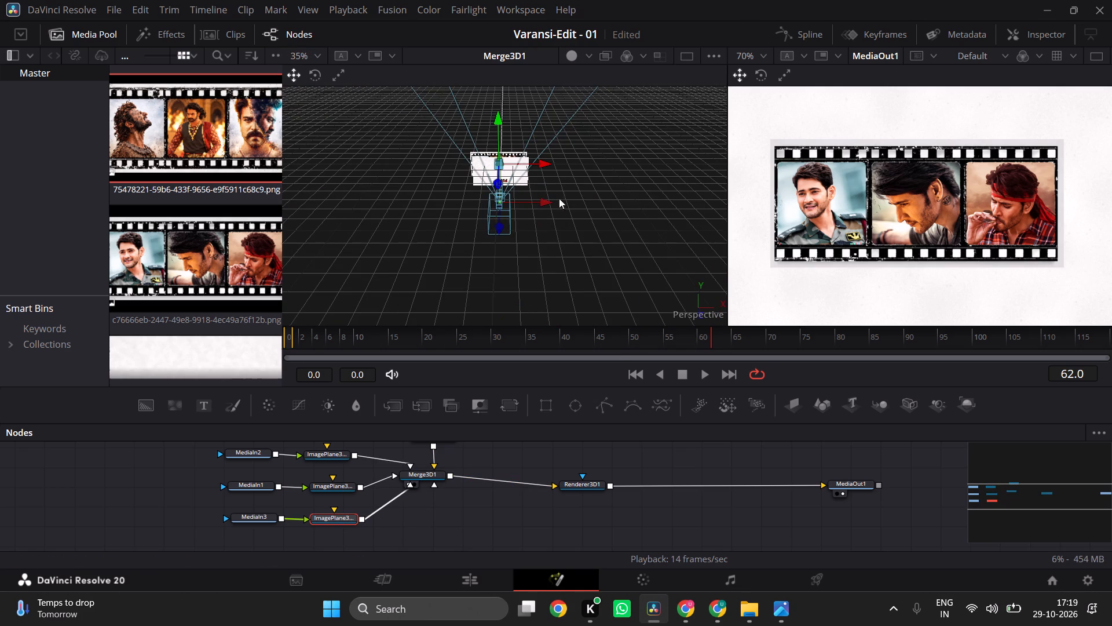
Enlarge the film-strip plane ImagePlane3D2 in front of the paper to a uniform scale of about 0.906.
{"action": "left_click", "coordinate": [509, 152]}
{"action": "scroll", "coordinate": [509, 152], "scroll_direction": "up", "scroll_amount": 3, "text": "ctrl"}
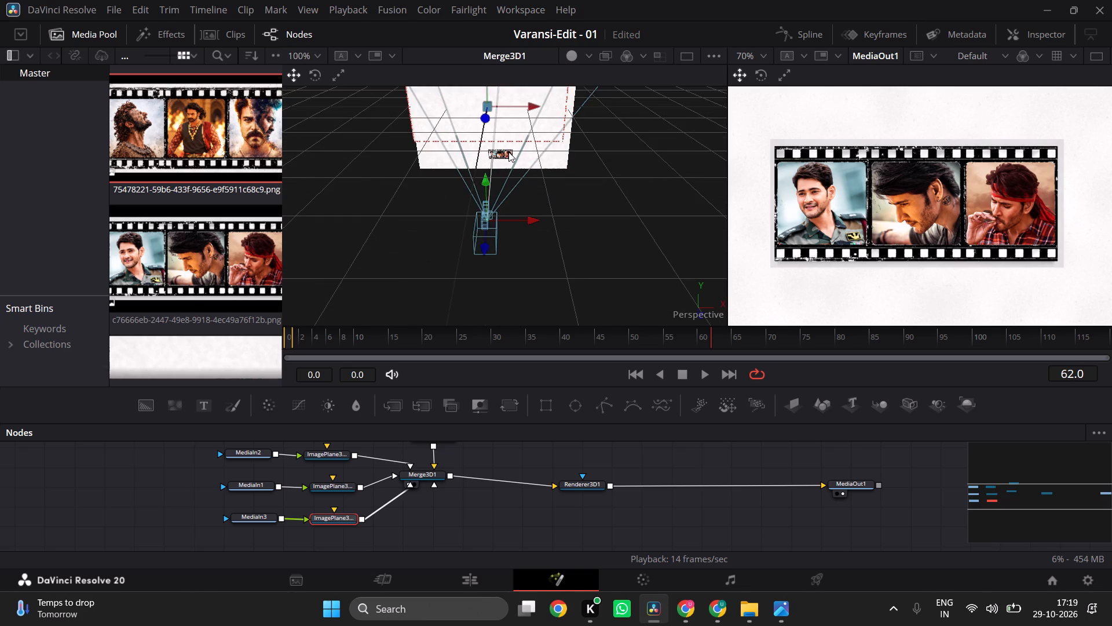
{"action": "scroll", "coordinate": [509, 152], "scroll_direction": "up", "scroll_amount": 6}
{"action": "scroll", "coordinate": [501, 98], "scroll_direction": "down", "scroll_amount": 2}
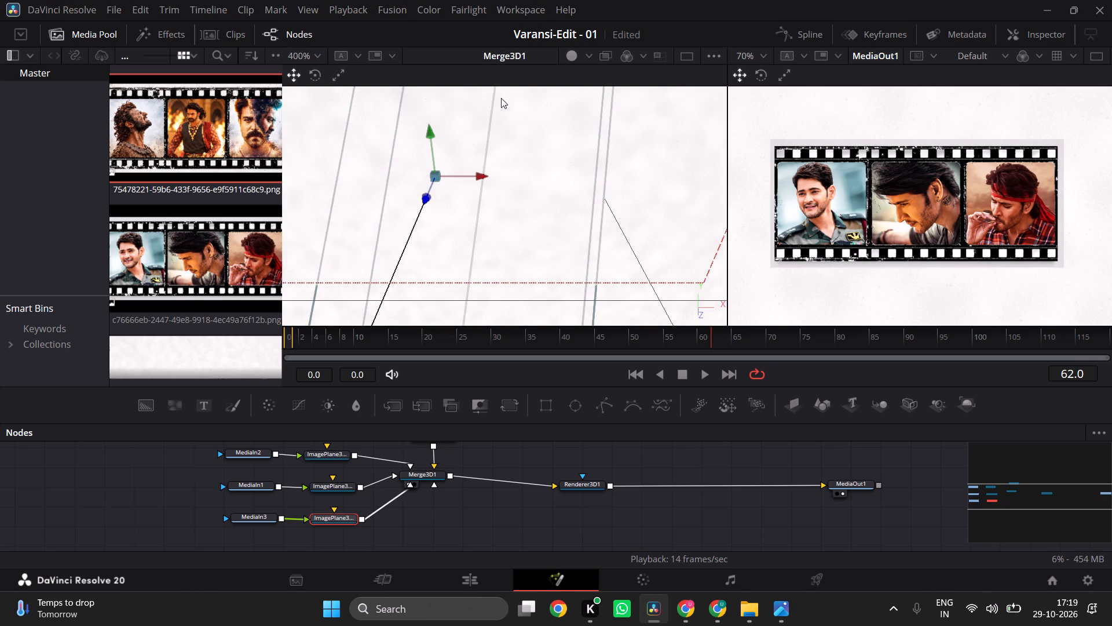
{"action": "scroll", "coordinate": [504, 263], "scroll_direction": "down", "scroll_amount": 4}
{"action": "scroll", "coordinate": [504, 263], "scroll_direction": "up", "scroll_amount": 1}
{"action": "scroll", "coordinate": [504, 263], "scroll_direction": "up", "scroll_amount": 1, "text": "ctrl"}
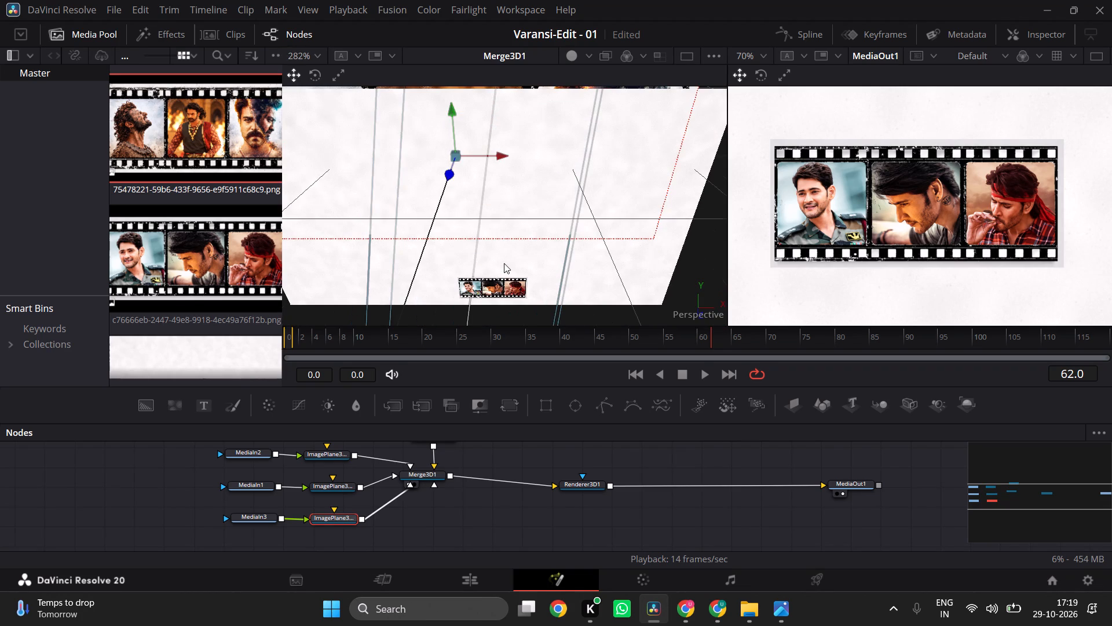
{"action": "scroll", "coordinate": [487, 294], "scroll_direction": "up", "scroll_amount": 4, "text": "ctrl"}
{"action": "scroll", "coordinate": [487, 294], "scroll_direction": "down", "scroll_amount": 2}
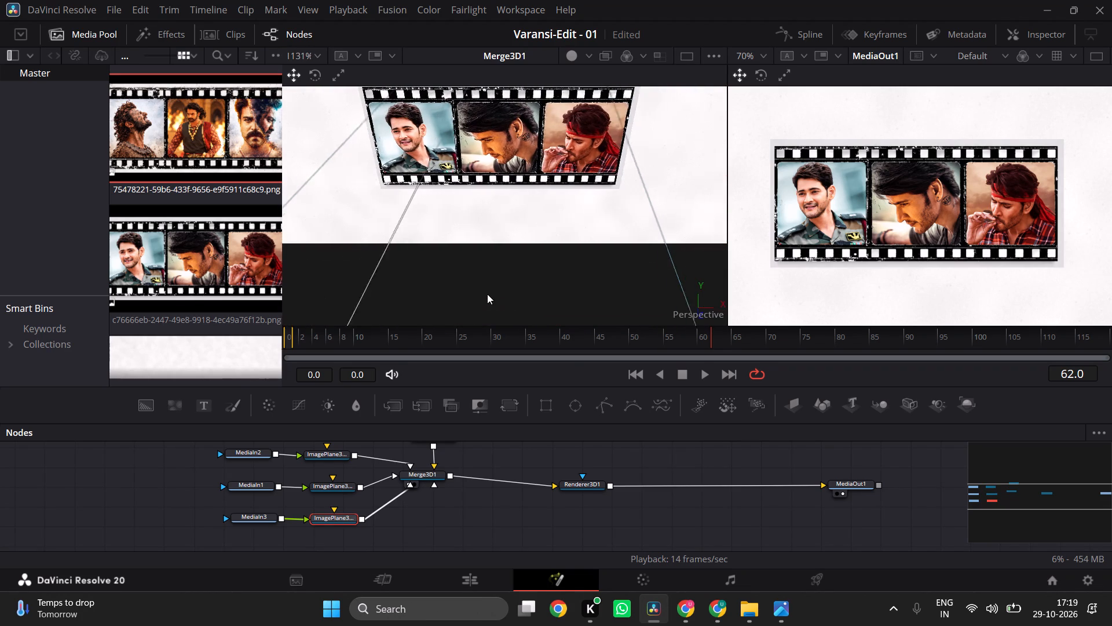
{"action": "scroll", "coordinate": [487, 294], "scroll_direction": "down", "scroll_amount": 1}
{"action": "left_click", "coordinate": [530, 174]}
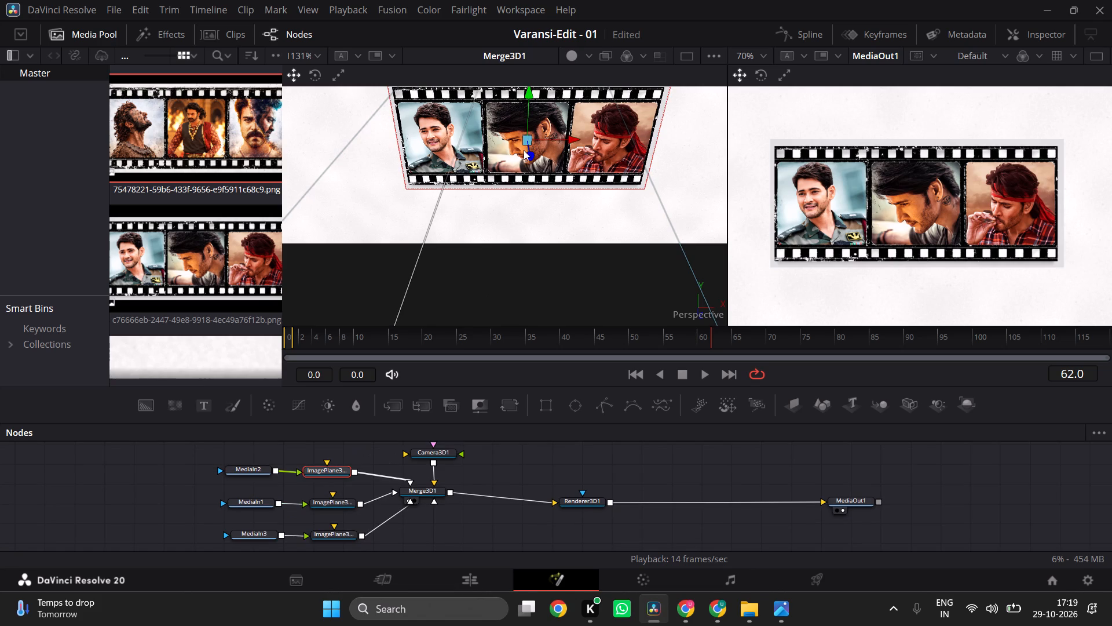
{"action": "left_click", "coordinate": [1055, 31]}
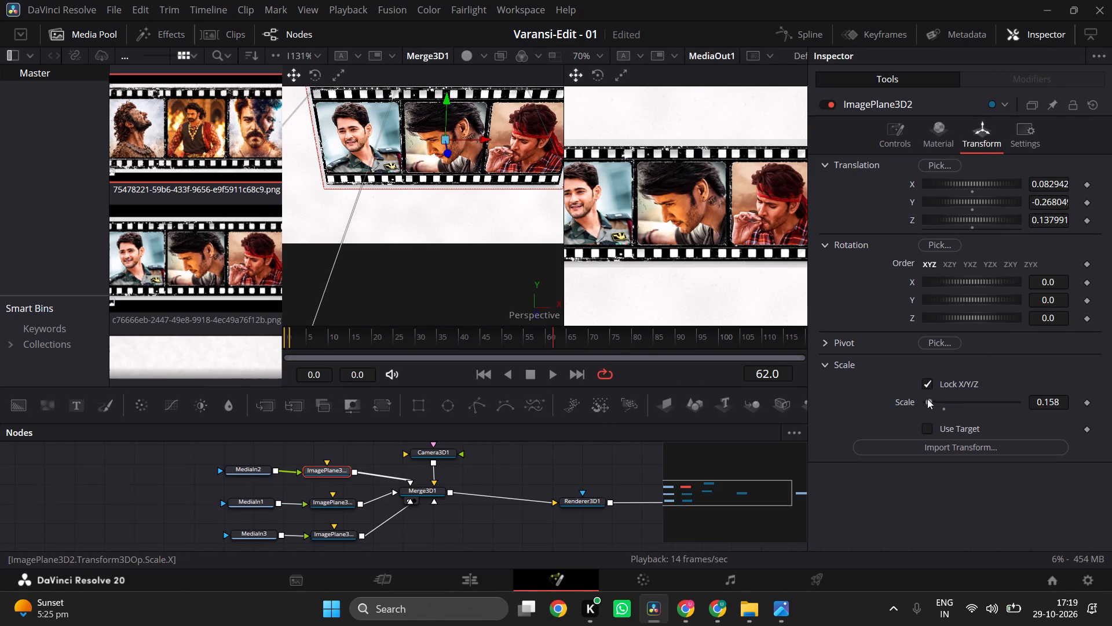
{"action": "left_click_drag", "start_coordinate": [930, 402], "coordinate": [944, 403]}
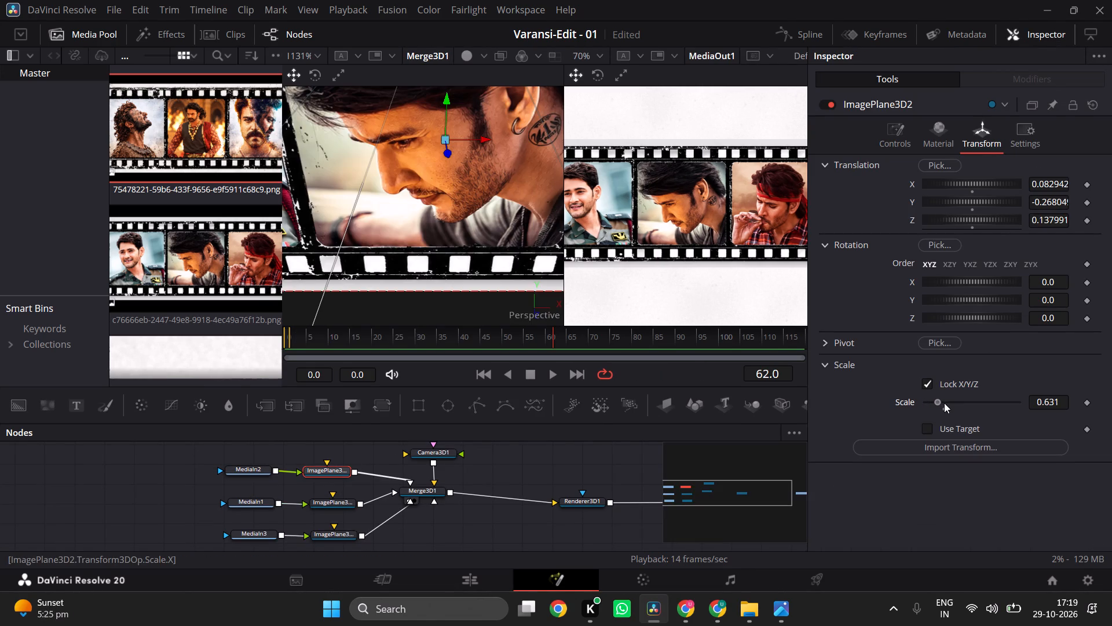
{"action": "left_click_drag", "start_coordinate": [944, 403], "coordinate": [943, 403]}
Shift ImagePlane3D2 over the paper to about X 0.02, Y -0.197 and Z 0.097.
{"action": "scroll", "coordinate": [511, 232], "scroll_direction": "down", "scroll_amount": 1, "text": "ctrl"}
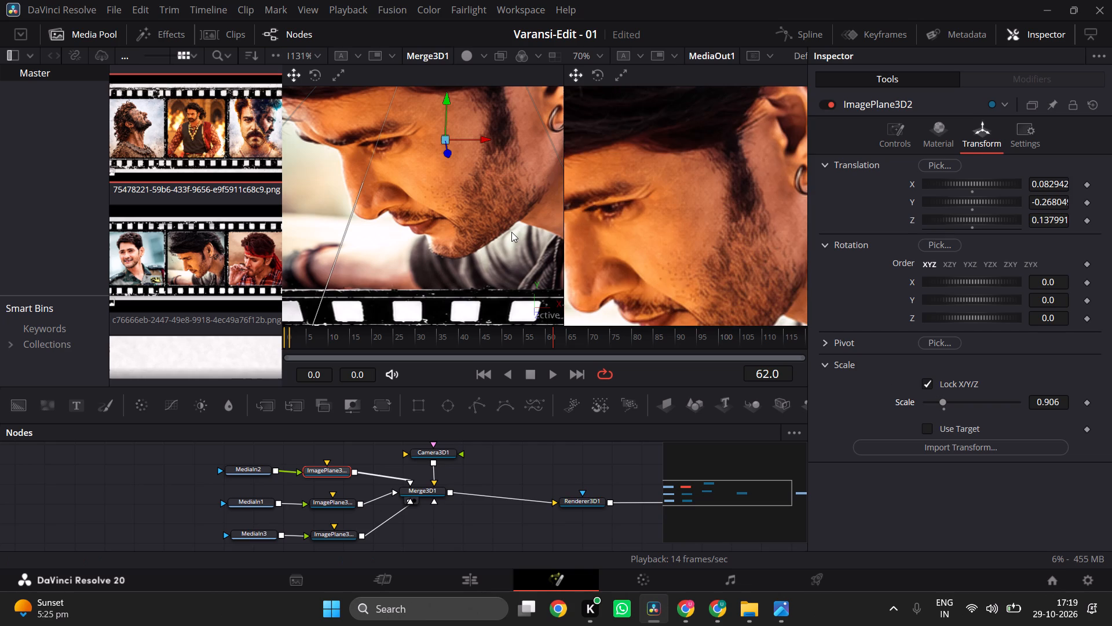
{"action": "scroll", "coordinate": [511, 232], "scroll_direction": "down", "scroll_amount": 1, "text": "ctrl"}
{"action": "scroll", "coordinate": [511, 232], "scroll_direction": "right", "scroll_amount": 1}
{"action": "scroll", "coordinate": [488, 263], "scroll_direction": "down", "scroll_amount": 1, "text": "ctrl"}
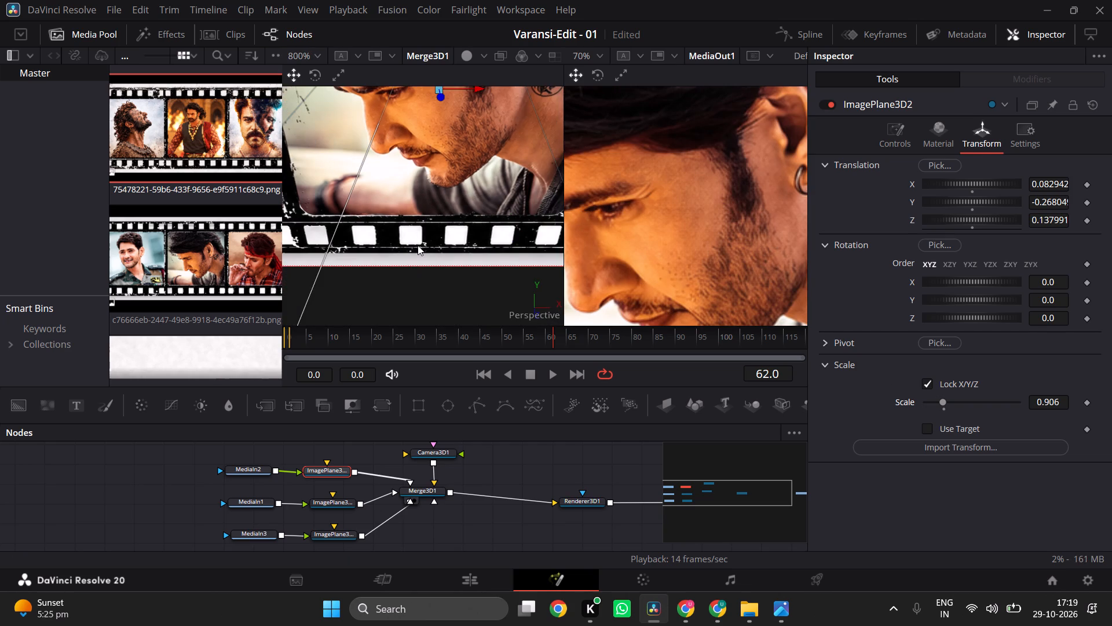
{"action": "scroll", "coordinate": [418, 245], "scroll_direction": "down", "scroll_amount": 6, "text": "ctrl"}
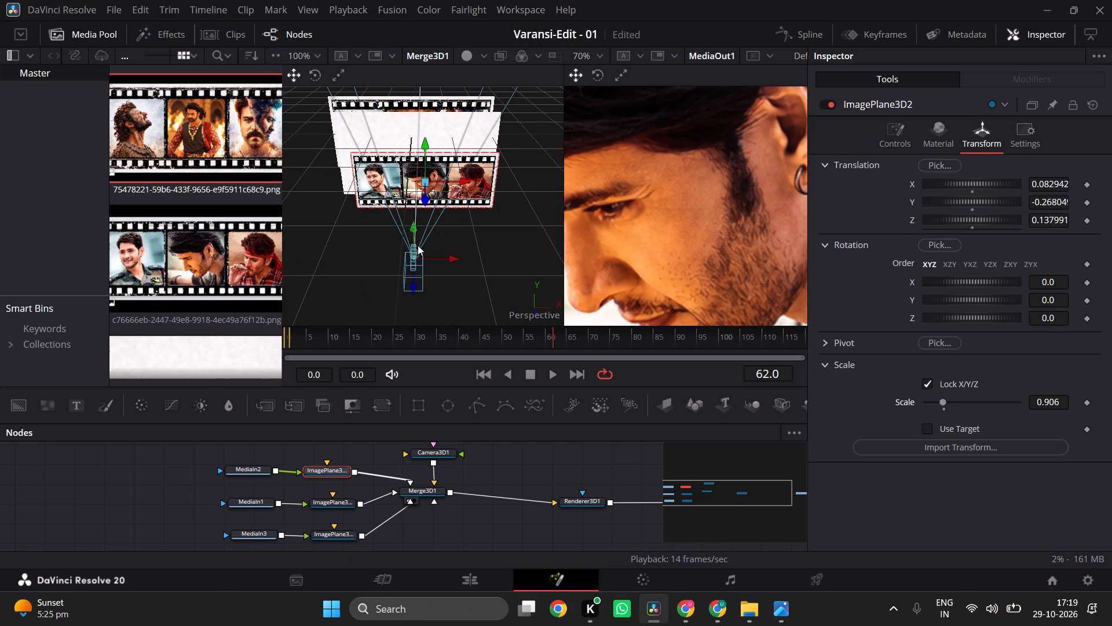
{"action": "left_click_drag", "start_coordinate": [422, 180], "coordinate": [420, 174]}
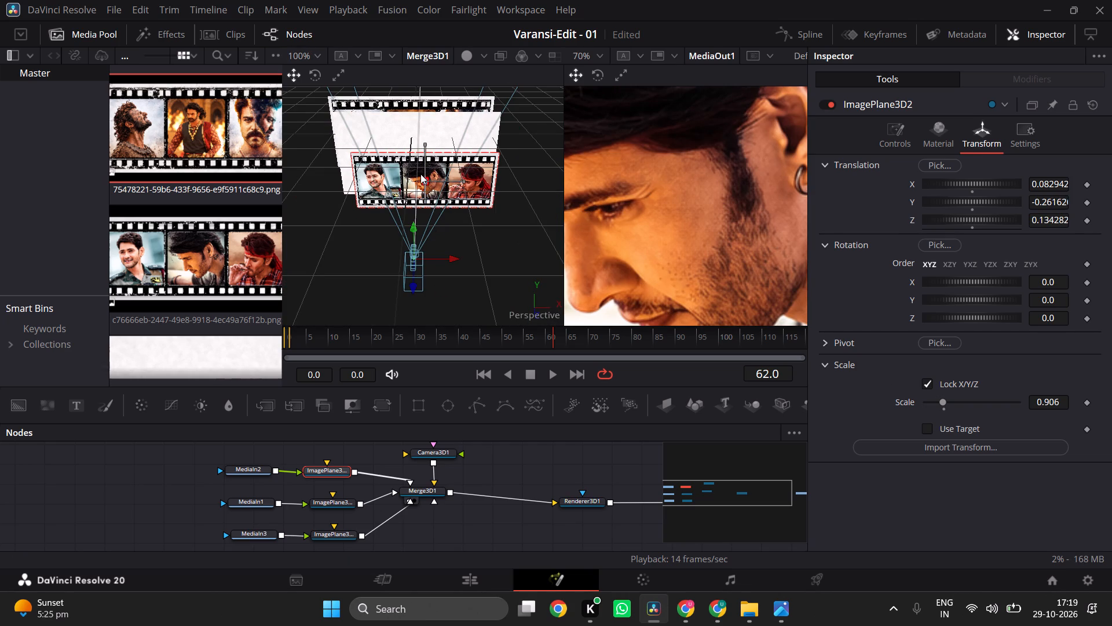
{"action": "left_click_drag", "start_coordinate": [420, 174], "coordinate": [412, 156]}
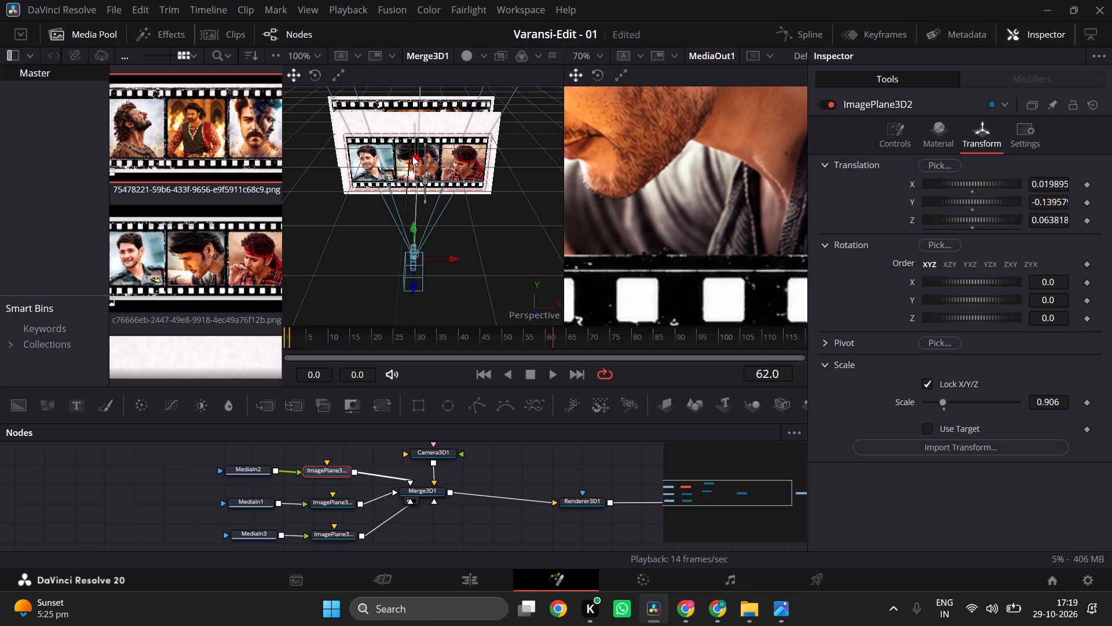
{"action": "left_click_drag", "start_coordinate": [412, 156], "coordinate": [412, 169]}
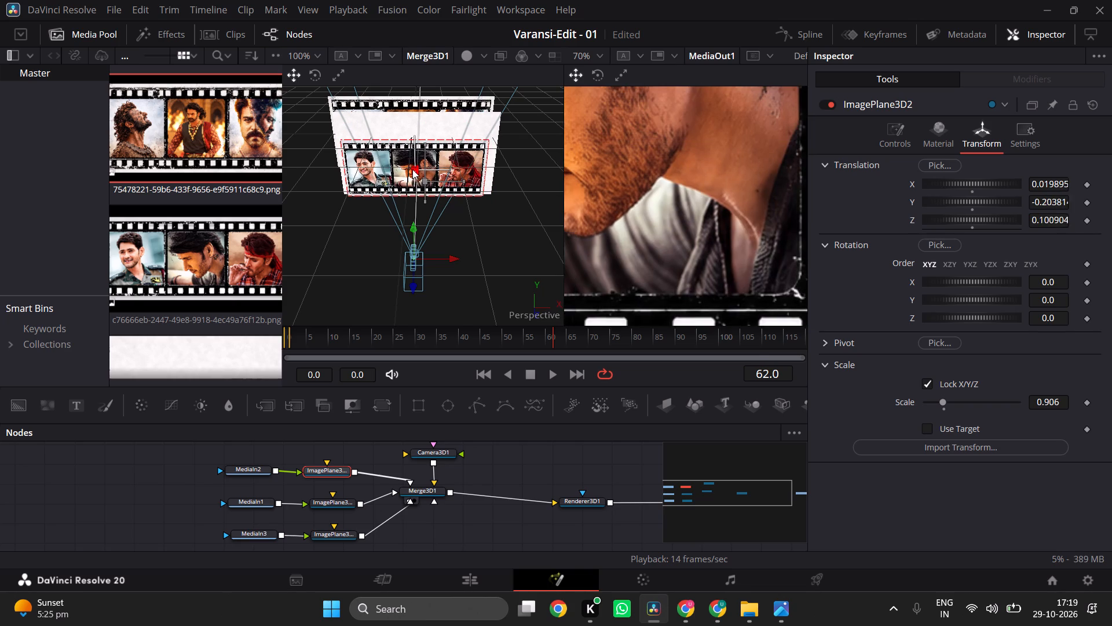
{"action": "left_click_drag", "start_coordinate": [412, 169], "coordinate": [412, 167]}
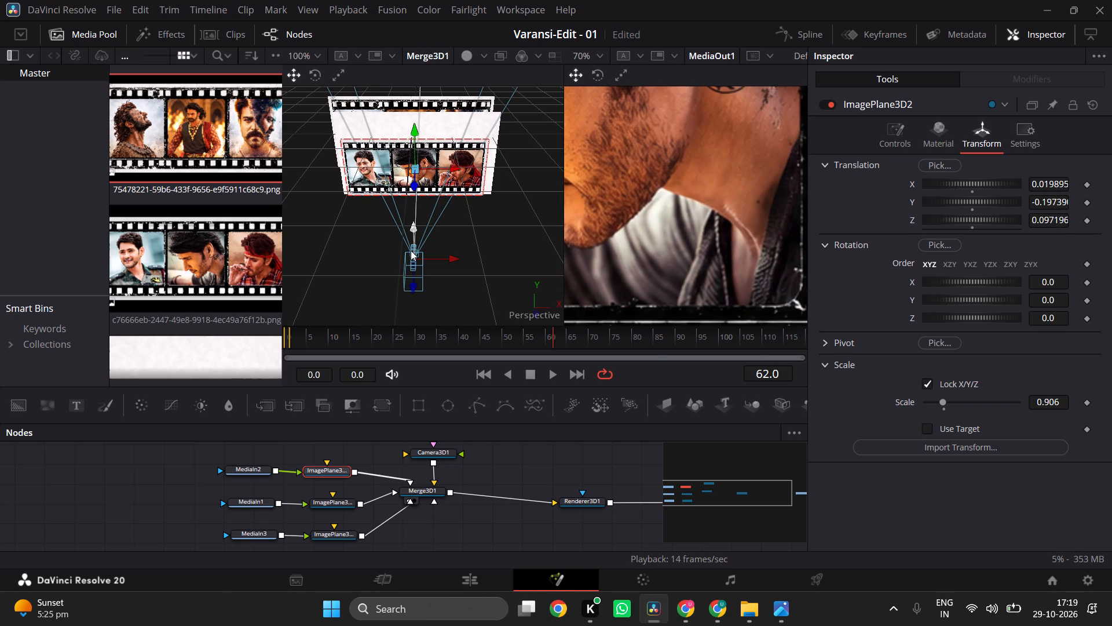
Lower Camera3D1 along its Y axis relative to the image planes.
{"action": "left_click_drag", "start_coordinate": [411, 250], "coordinate": [416, 289]}
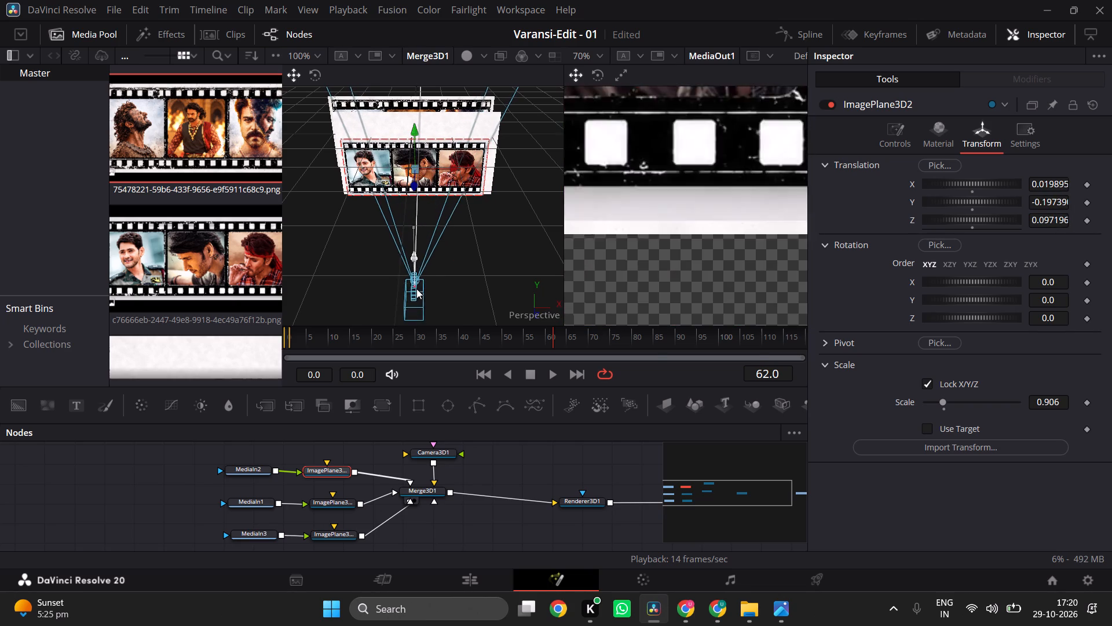
{"action": "left_click_drag", "start_coordinate": [416, 289], "coordinate": [417, 271]}
Hide the node settings and examine the whole rendered MediaOut1 frame at 17% zoom.
{"action": "scroll", "coordinate": [720, 196], "scroll_direction": "up", "scroll_amount": 1}
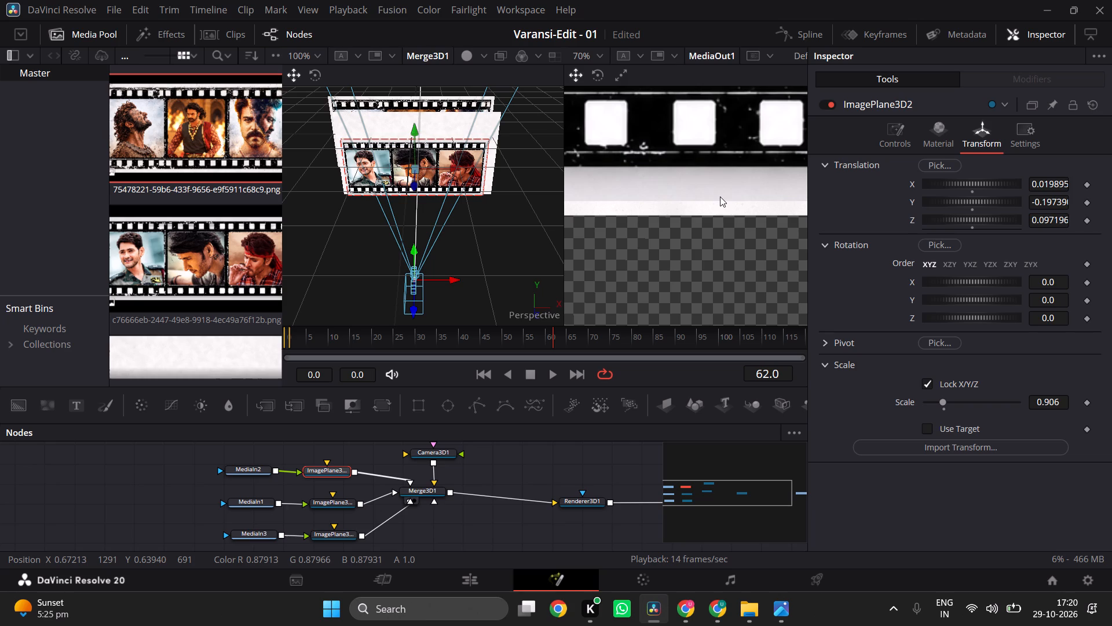
{"action": "scroll", "coordinate": [720, 196], "scroll_direction": "up", "scroll_amount": 1}
{"action": "left_click", "coordinate": [1044, 21]}
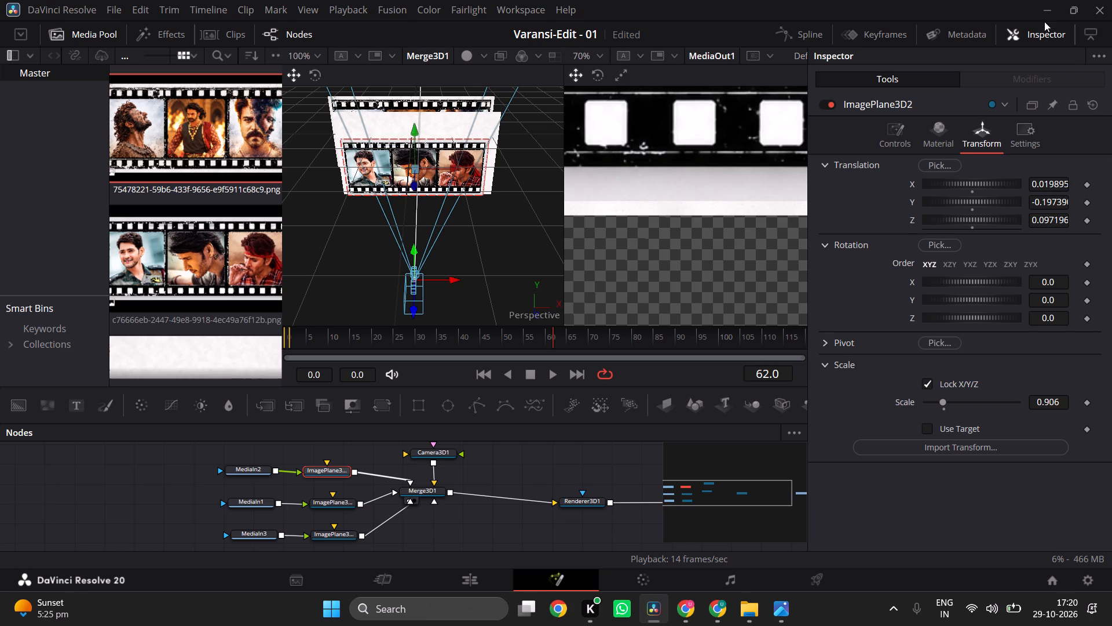
{"action": "left_click", "coordinate": [1044, 34]}
{"action": "scroll", "coordinate": [813, 186], "scroll_direction": "up", "scroll_amount": 1}
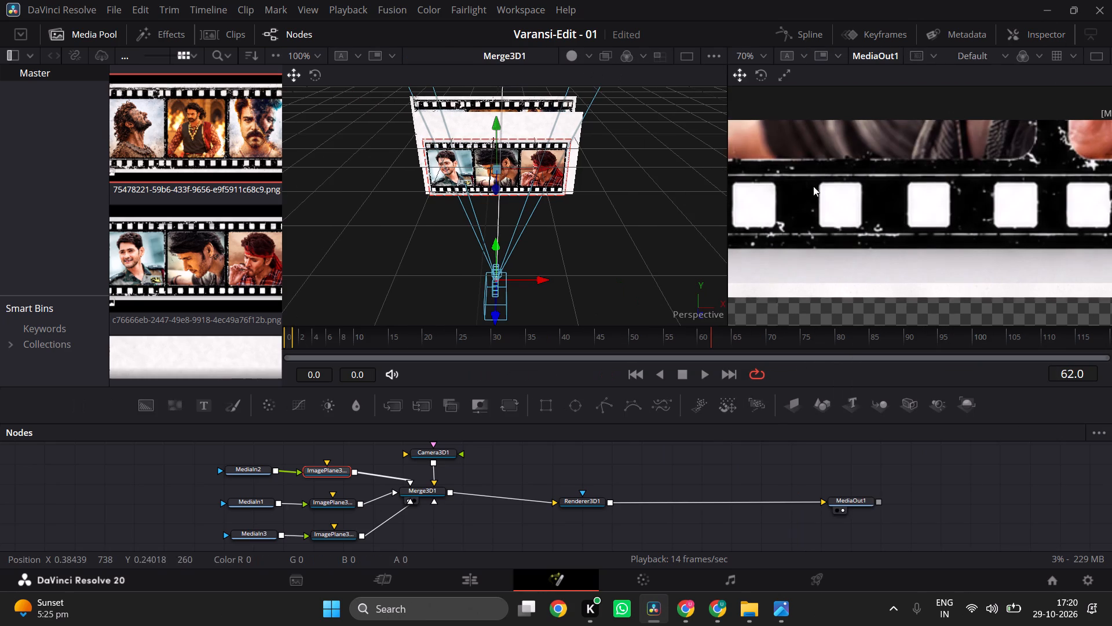
{"action": "scroll", "coordinate": [813, 186], "scroll_direction": "up", "scroll_amount": 1}
{"action": "scroll", "coordinate": [813, 186], "scroll_direction": "down", "scroll_amount": 2, "text": "ctrl"}
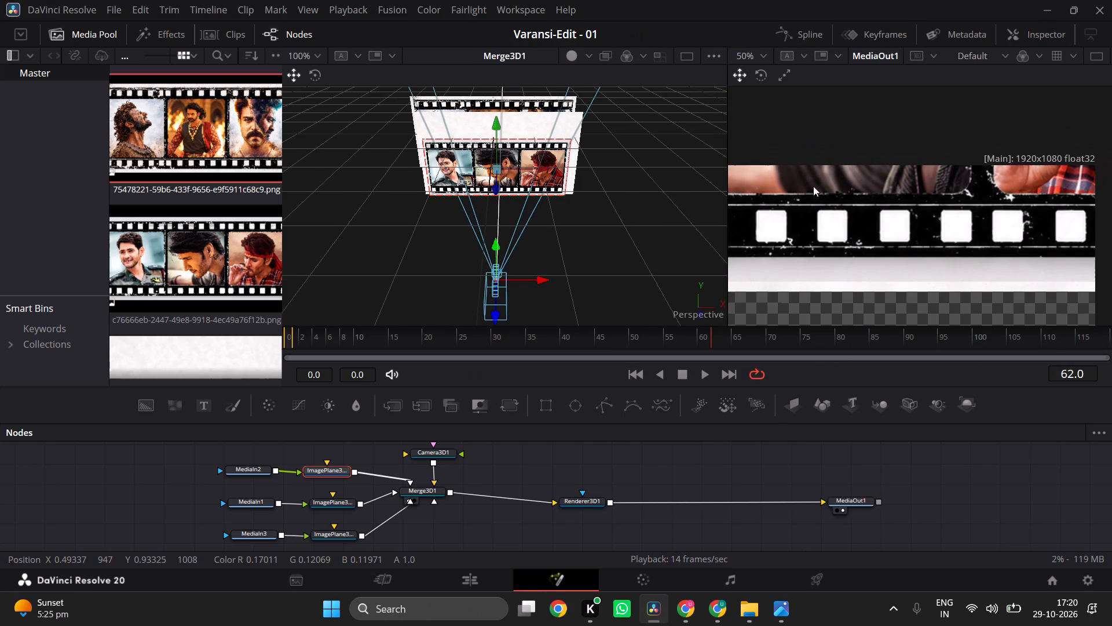
{"action": "scroll", "coordinate": [813, 186], "scroll_direction": "down", "scroll_amount": 3, "text": "ctrl"}
{"action": "scroll", "coordinate": [813, 186], "scroll_direction": "right", "scroll_amount": 1}
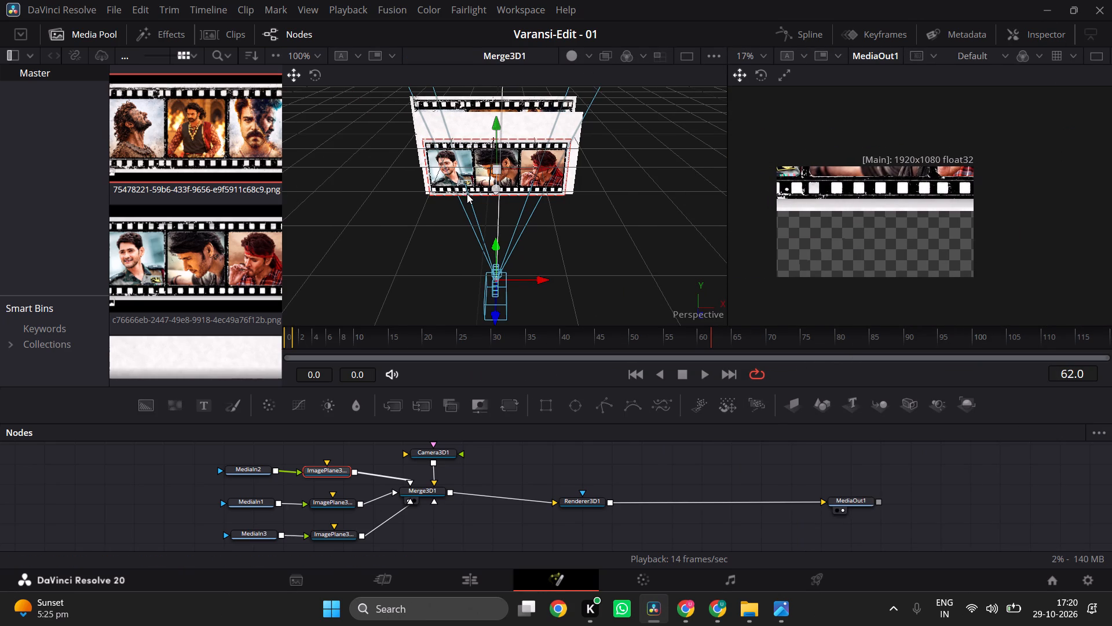
Move the front film-strip plane down and forward from the paper toward the camera, bringing it into the rendered frame.
{"action": "scroll", "coordinate": [499, 170], "scroll_direction": "up", "scroll_amount": 1, "text": "ctrl"}
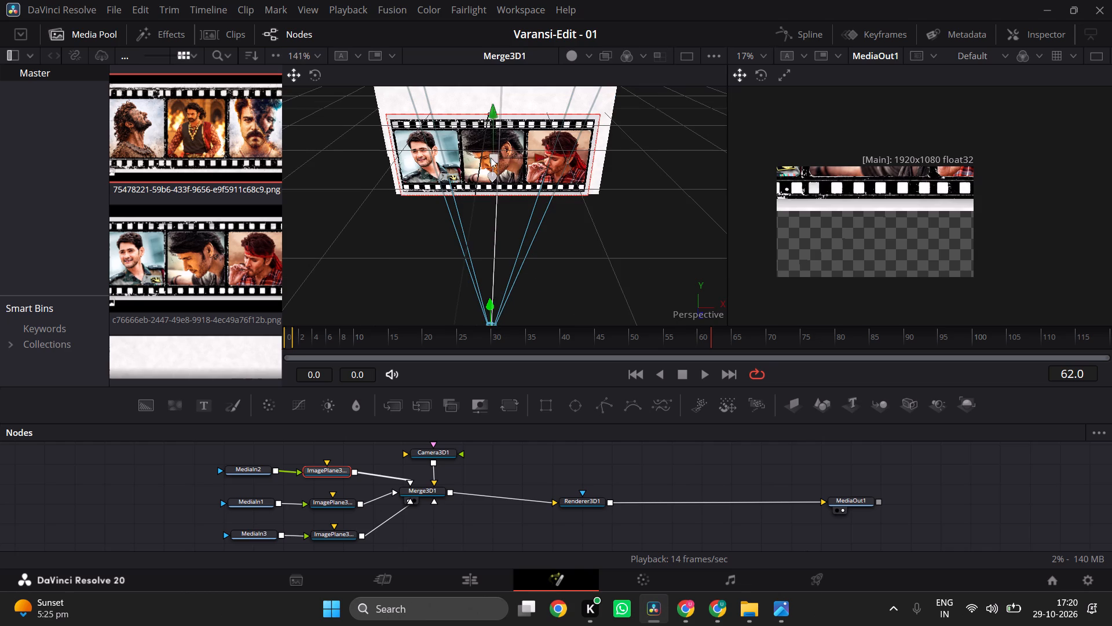
{"action": "left_click_drag", "start_coordinate": [491, 157], "coordinate": [498, 177]}
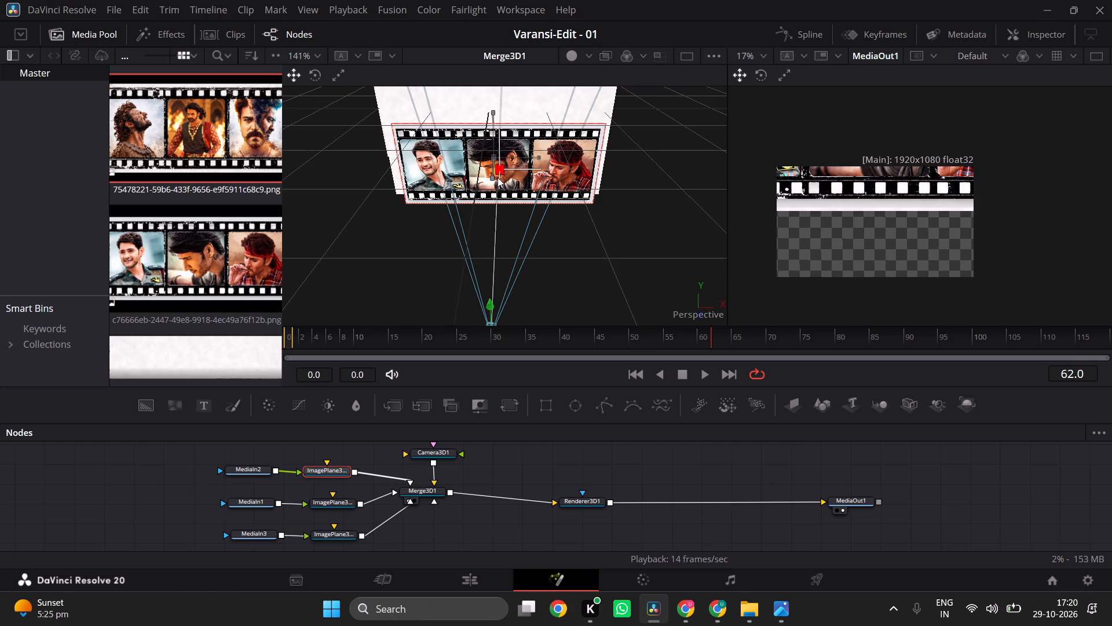
{"action": "left_click_drag", "start_coordinate": [498, 177], "coordinate": [492, 130]}
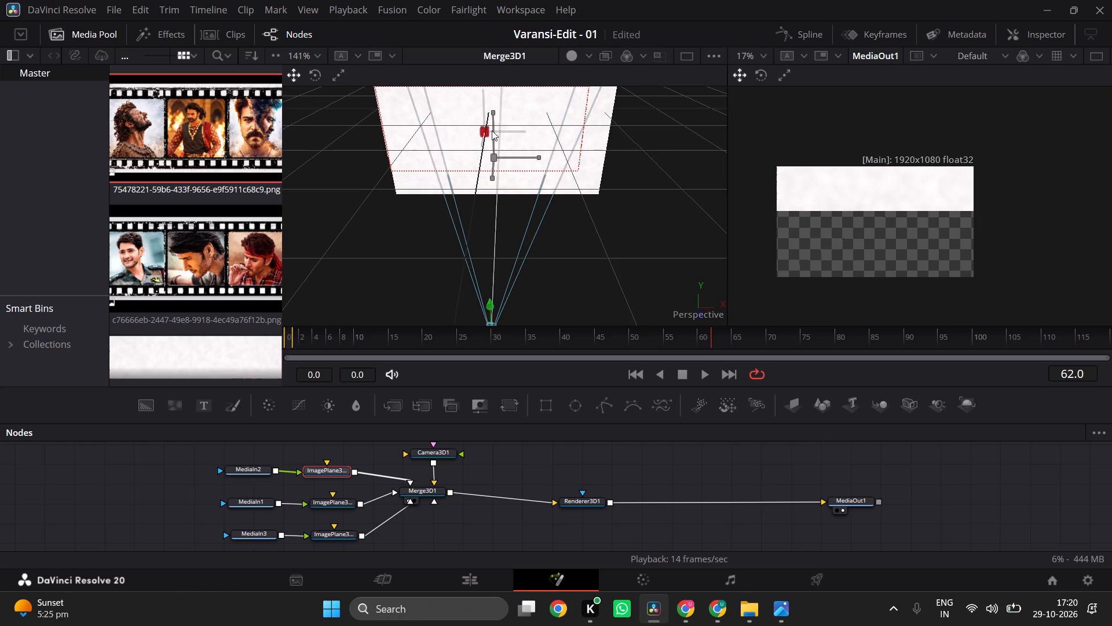
{"action": "left_click_drag", "start_coordinate": [492, 130], "coordinate": [485, 251]}
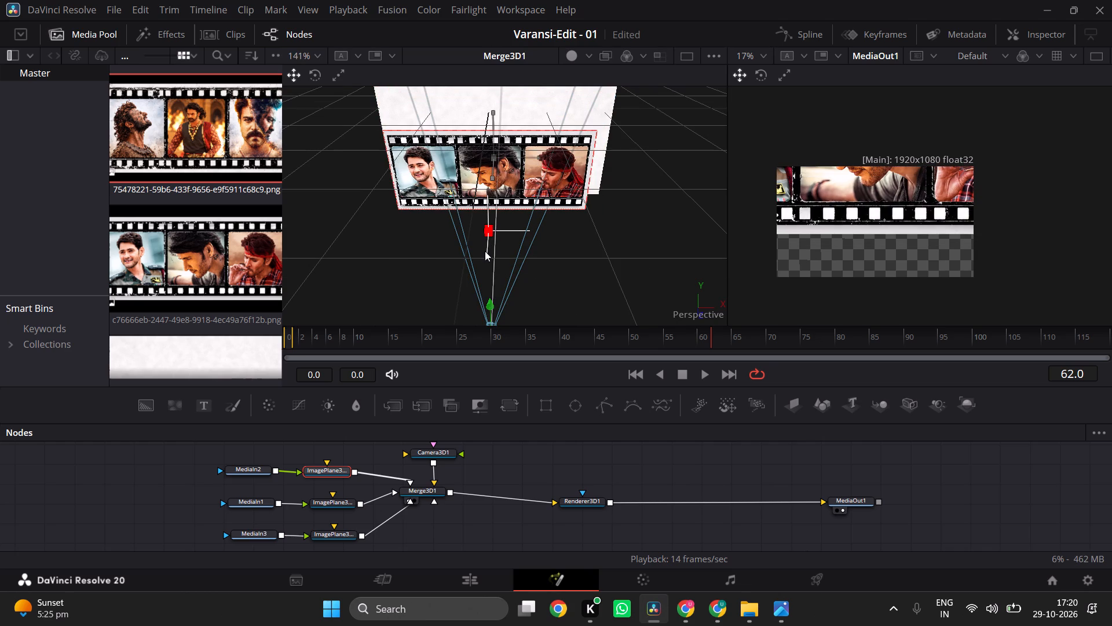
{"action": "left_click_drag", "start_coordinate": [485, 251], "coordinate": [488, 254]}
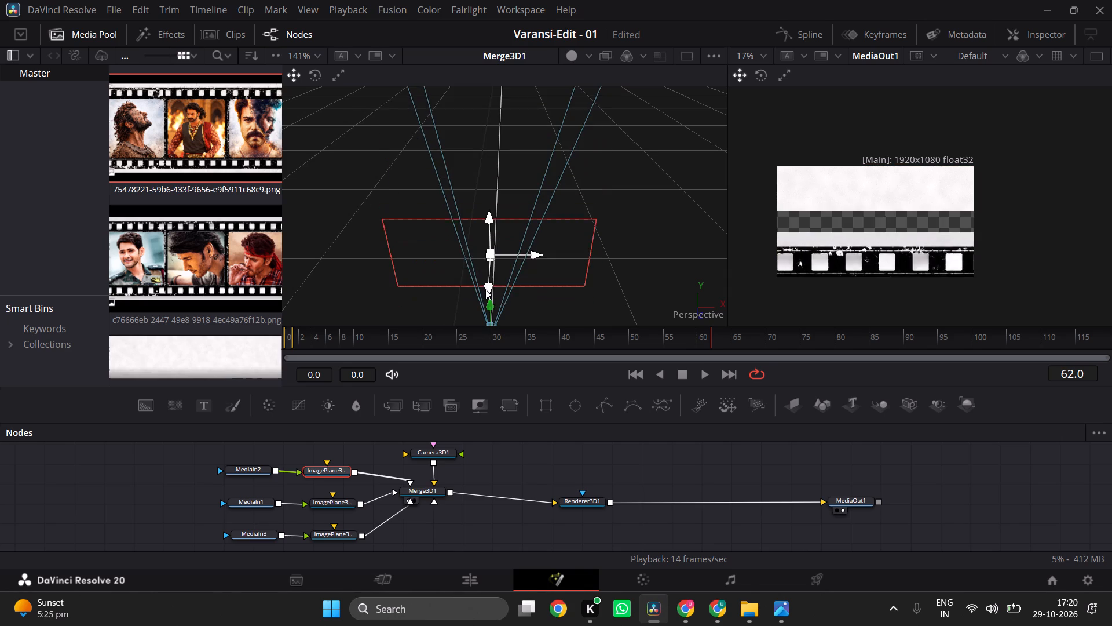
{"action": "scroll", "coordinate": [570, 266], "scroll_direction": "down", "scroll_amount": 1}
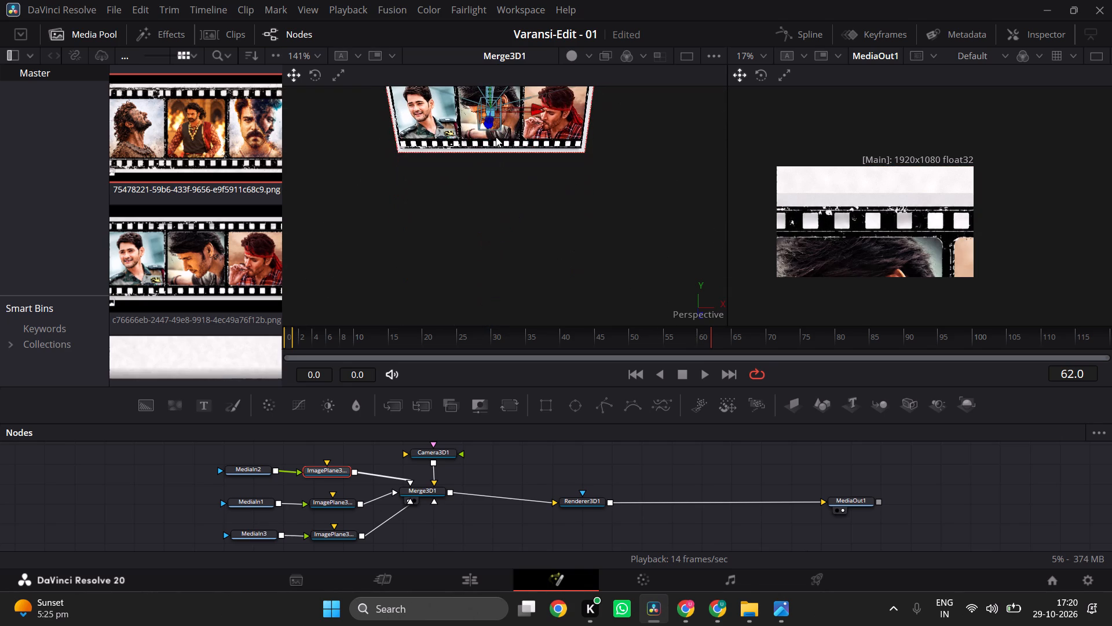
{"action": "left_click_drag", "start_coordinate": [489, 107], "coordinate": [496, 150]}
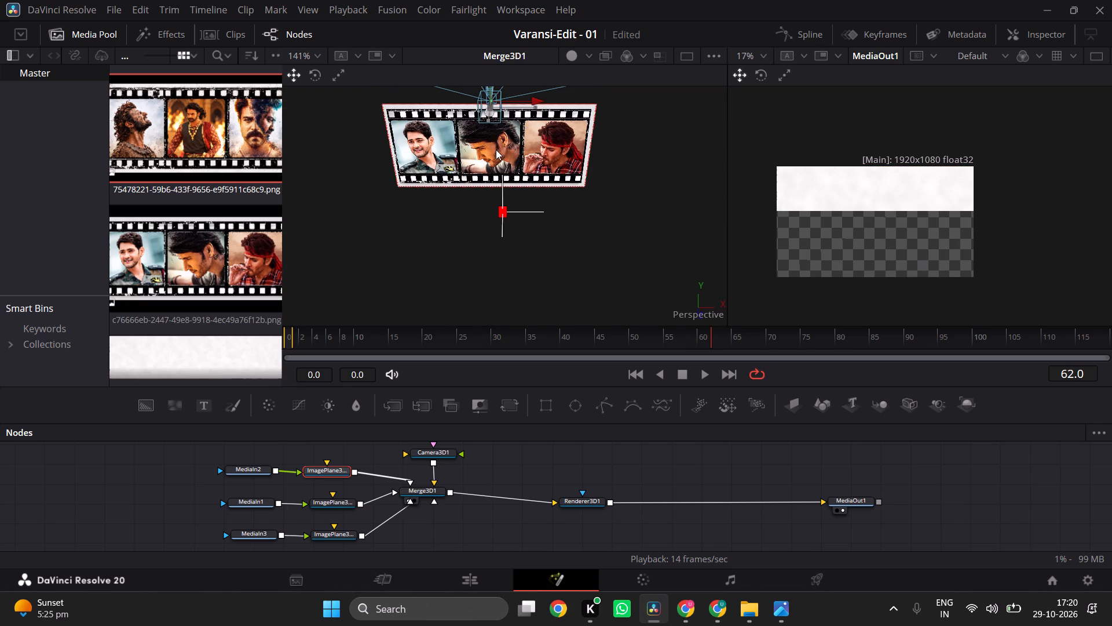
{"action": "left_click_drag", "start_coordinate": [496, 150], "coordinate": [481, 99]}
{"action": "left_click_drag", "start_coordinate": [486, 106], "coordinate": [484, 95]}
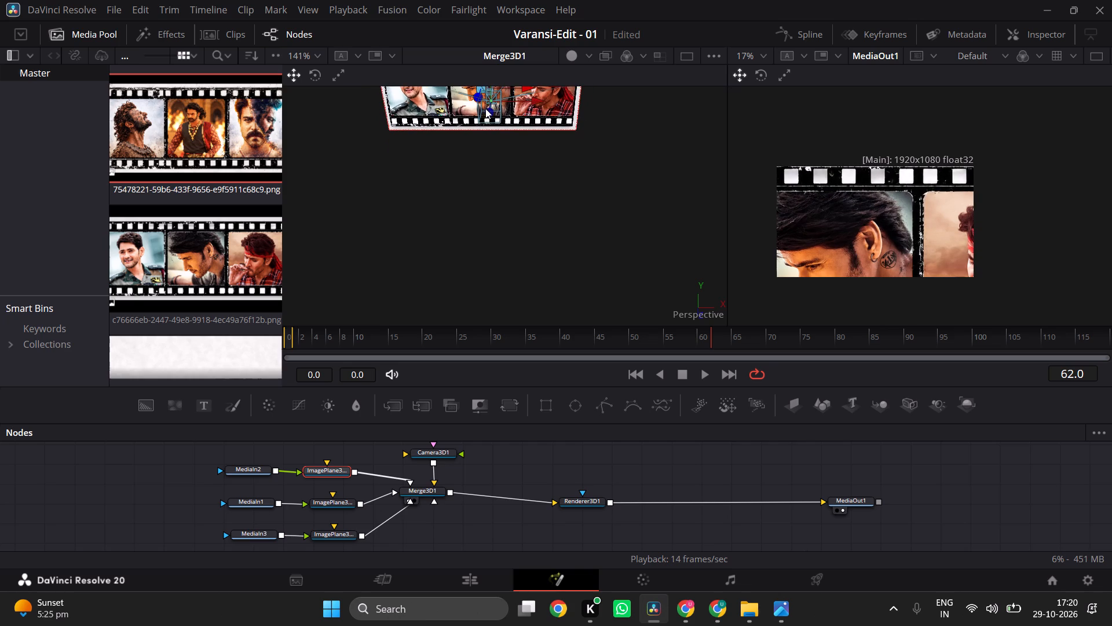
Pull Camera3D1 far back along its Z axis so the front film strip's three portraits fit in the rendered frame.
{"action": "left_click_drag", "start_coordinate": [491, 114], "coordinate": [491, 201]}
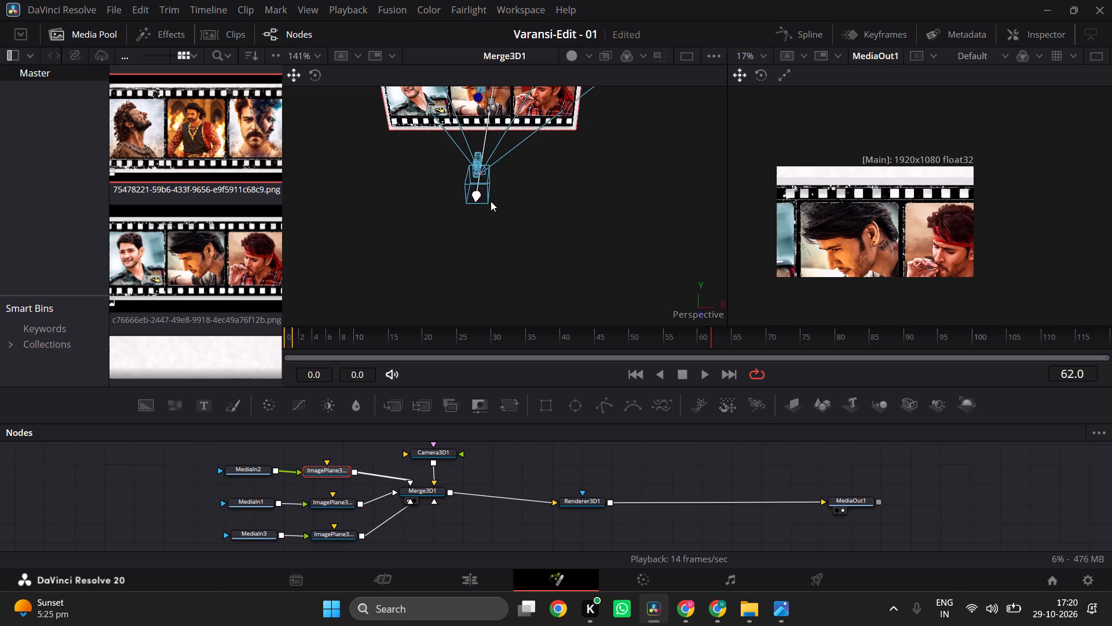
{"action": "left_click_drag", "start_coordinate": [491, 201], "coordinate": [485, 249]}
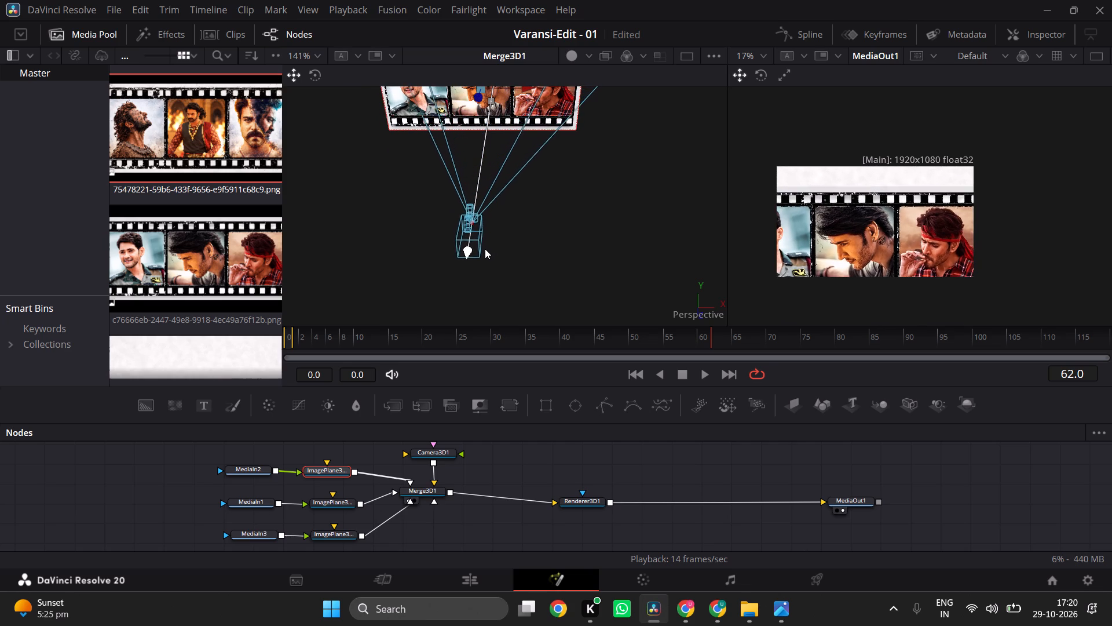
{"action": "left_click_drag", "start_coordinate": [485, 249], "coordinate": [473, 442]}
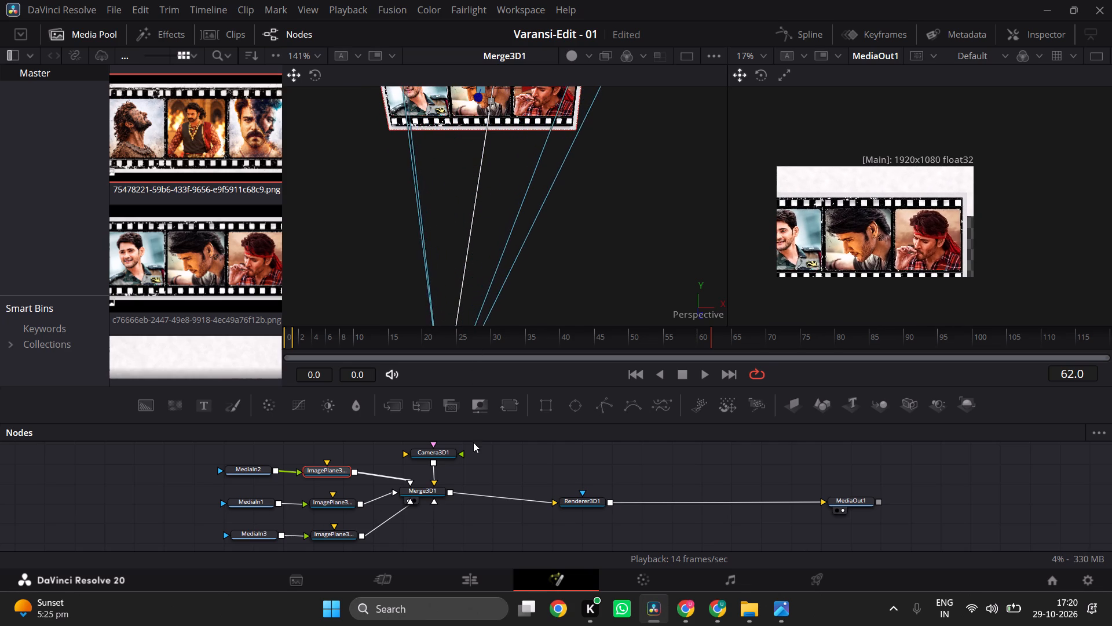
{"action": "left_click_drag", "start_coordinate": [473, 442], "coordinate": [488, 587]}
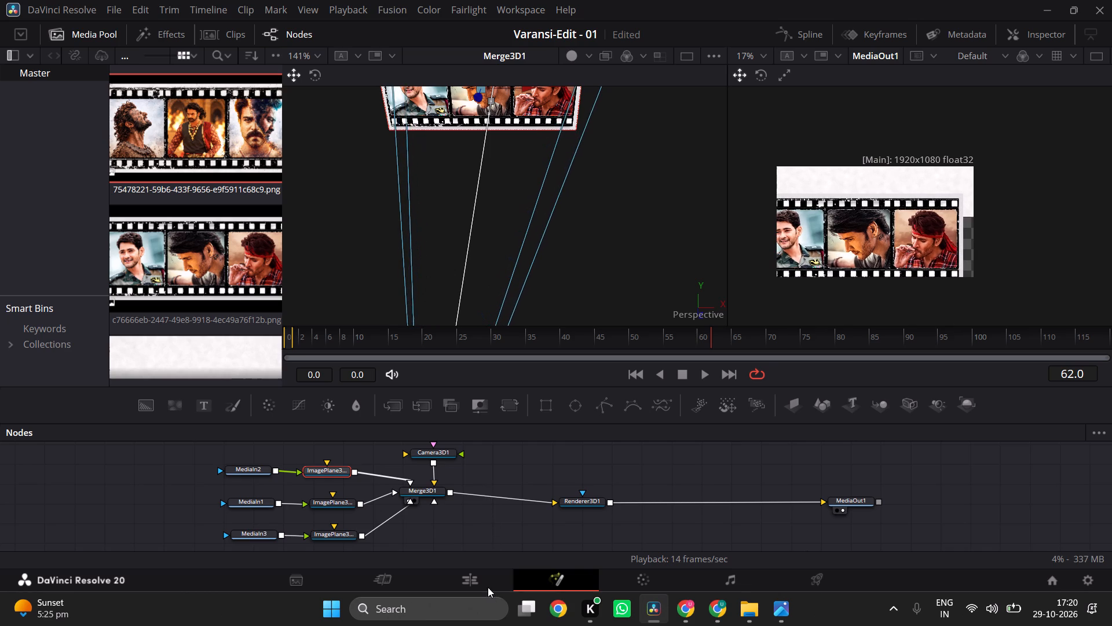
{"action": "left_click_drag", "start_coordinate": [488, 587], "coordinate": [488, 610]}
Shift the paper image plane slightly left and down between the two film strips in the 3D scene.
{"action": "scroll", "coordinate": [547, 238], "scroll_direction": "up", "scroll_amount": 2}
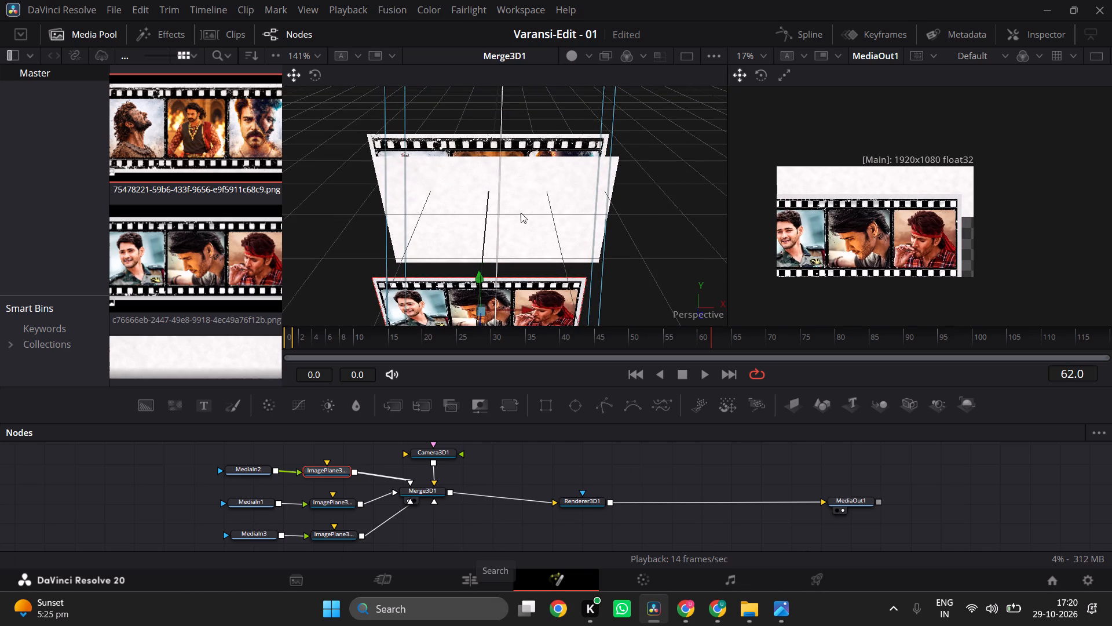
{"action": "left_click", "coordinate": [515, 209]}
{"action": "left_click", "coordinate": [555, 197]}
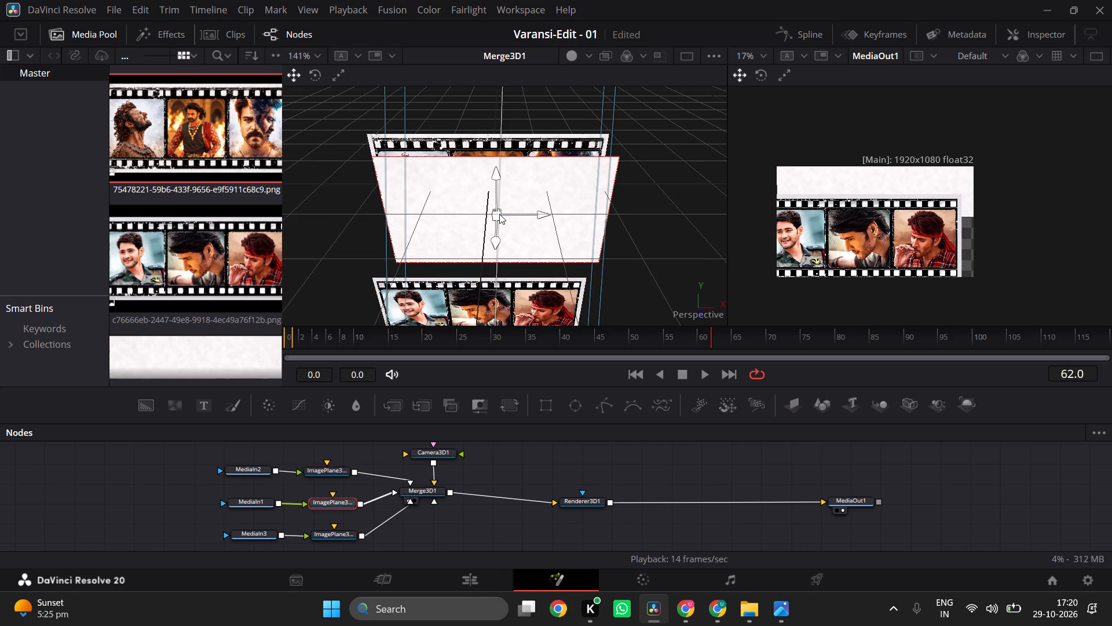
{"action": "left_click_drag", "start_coordinate": [499, 214], "coordinate": [490, 180]}
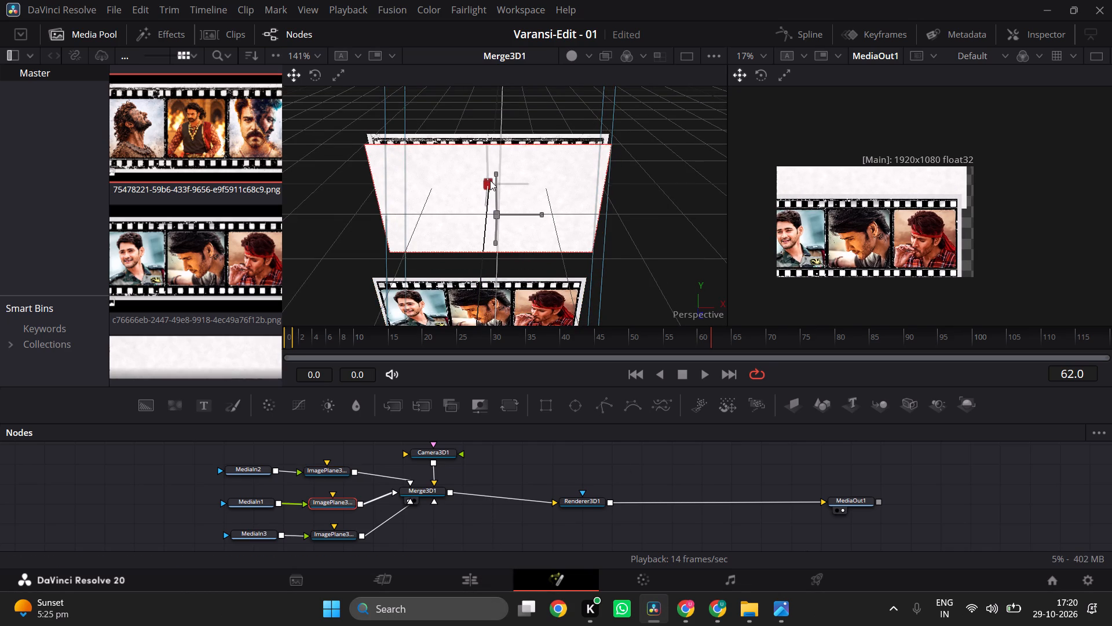
{"action": "left_click_drag", "start_coordinate": [490, 180], "coordinate": [497, 232]}
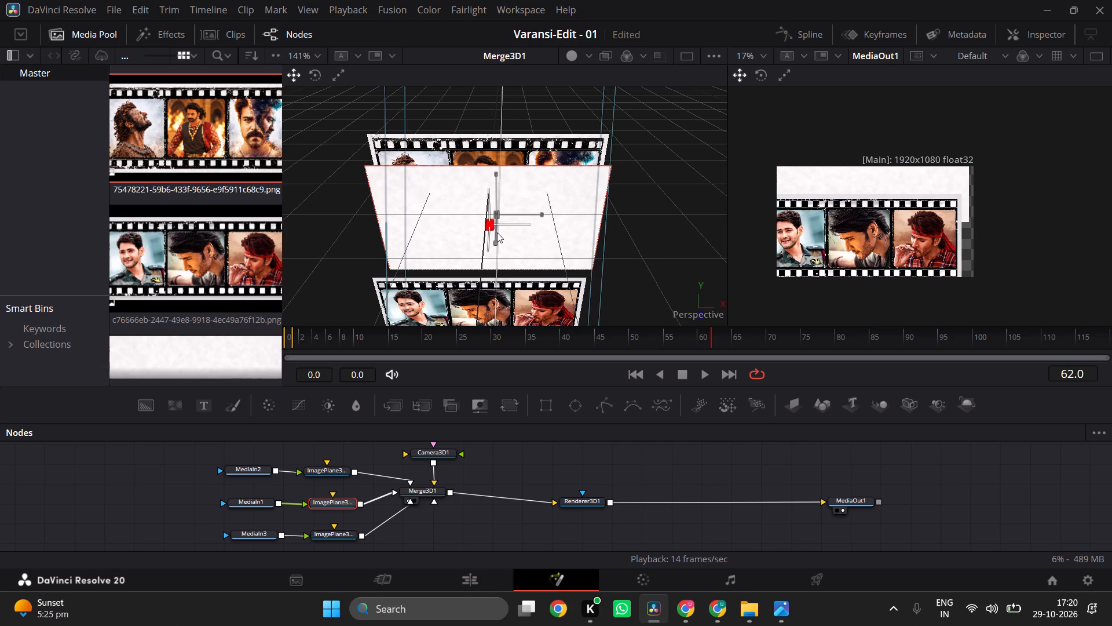
{"action": "left_click_drag", "start_coordinate": [497, 232], "coordinate": [497, 257]}
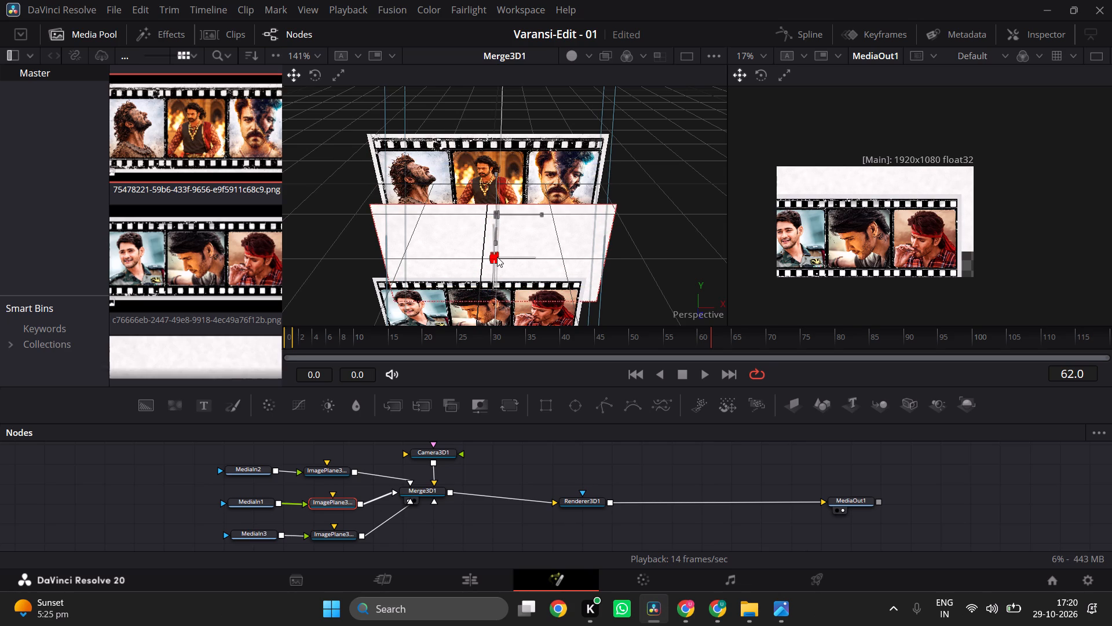
{"action": "left_click_drag", "start_coordinate": [497, 257], "coordinate": [485, 229]}
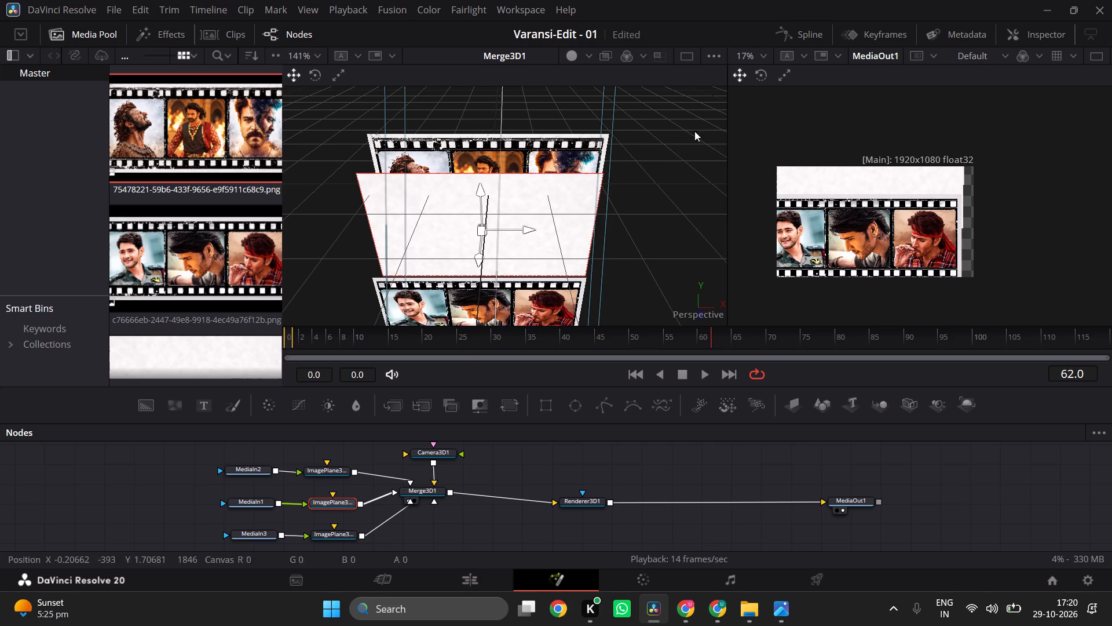
Examine the arrangement of the paper, both film strips and Camera3D1 from several angles and distances in the Merge3D1 view.
{"action": "scroll", "coordinate": [547, 246], "scroll_direction": "down", "scroll_amount": 1}
{"action": "scroll", "coordinate": [547, 246], "scroll_direction": "up", "scroll_amount": 1}
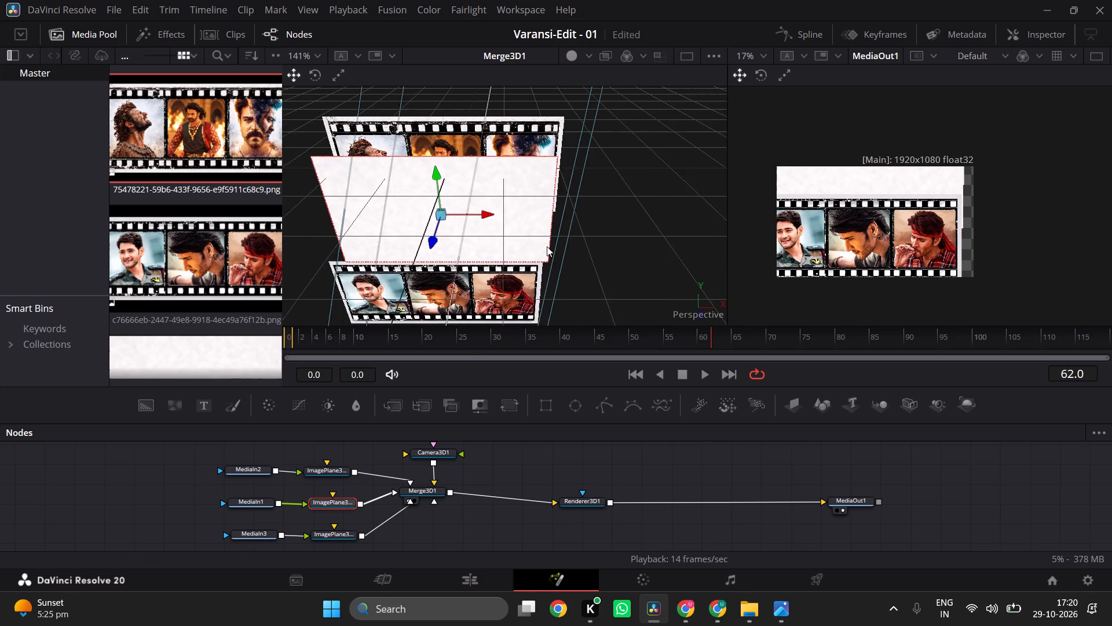
{"action": "scroll", "coordinate": [547, 246], "scroll_direction": "up", "scroll_amount": 1}
{"action": "scroll", "coordinate": [547, 246], "scroll_direction": "right", "scroll_amount": 4}
{"action": "scroll", "coordinate": [547, 246], "scroll_direction": "left", "scroll_amount": 1}
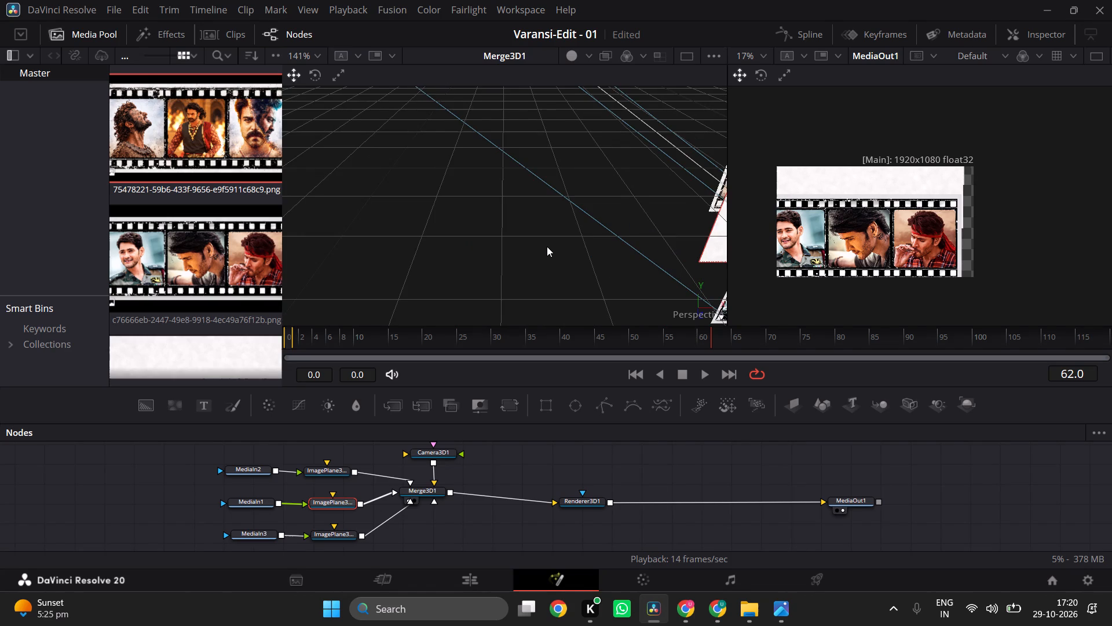
{"action": "scroll", "coordinate": [547, 246], "scroll_direction": "down", "scroll_amount": 1, "text": "ctrl"}
{"action": "scroll", "coordinate": [547, 246], "scroll_direction": "left", "scroll_amount": 3}
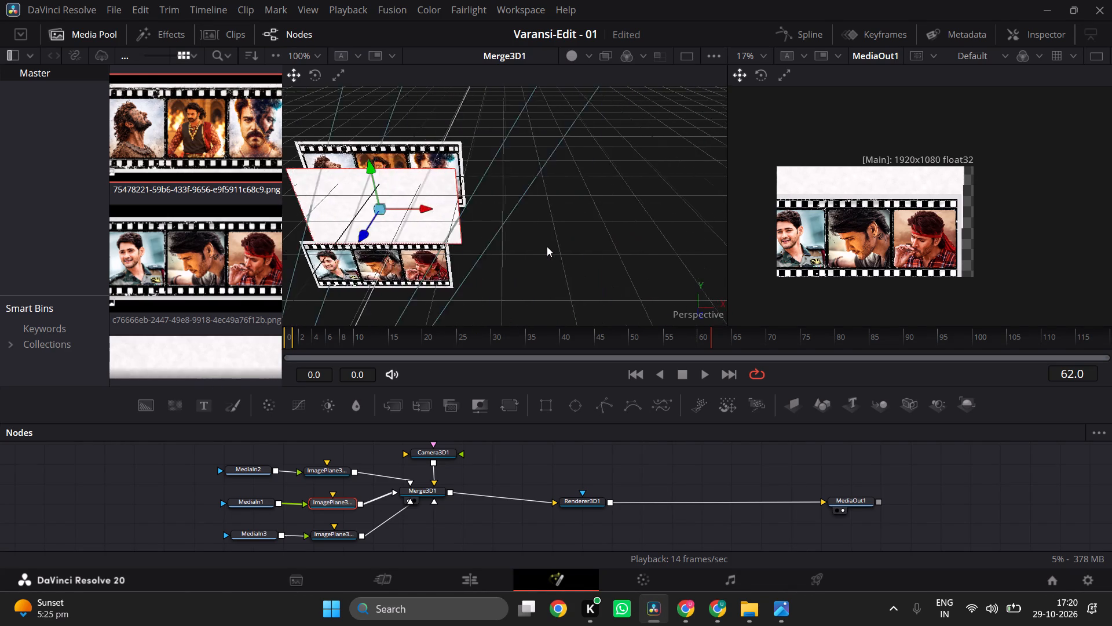
{"action": "scroll", "coordinate": [547, 246], "scroll_direction": "left", "scroll_amount": 2}
{"action": "scroll", "coordinate": [547, 246], "scroll_direction": "right", "scroll_amount": 1}
{"action": "scroll", "coordinate": [488, 176], "scroll_direction": "down", "scroll_amount": 1}
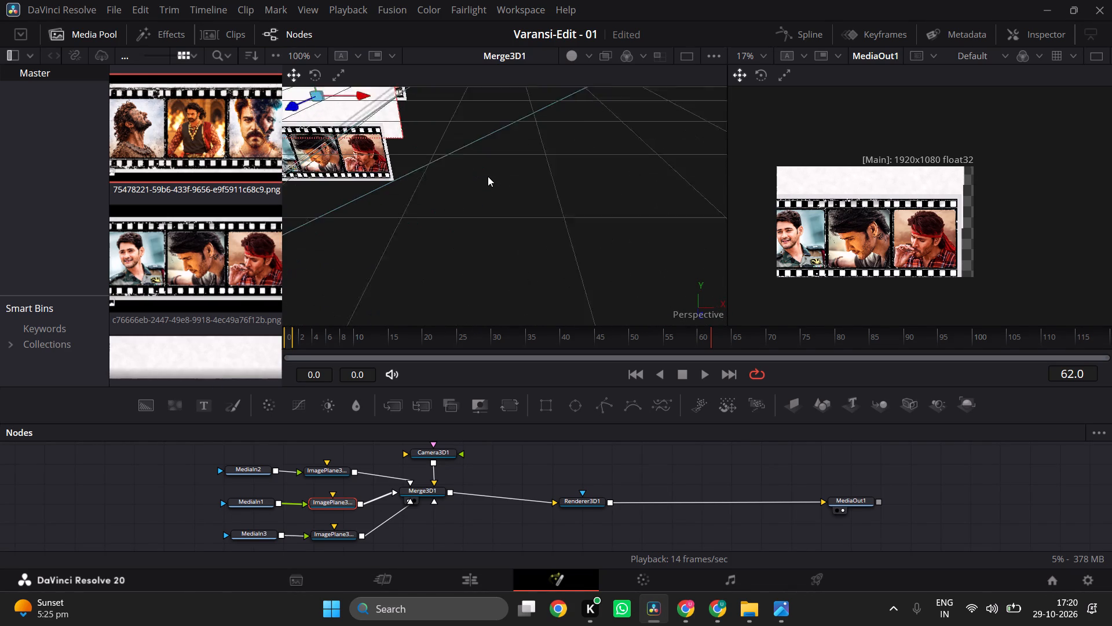
{"action": "scroll", "coordinate": [488, 176], "scroll_direction": "down", "scroll_amount": 1}
{"action": "scroll", "coordinate": [488, 176], "scroll_direction": "down", "scroll_amount": 5, "text": "ctrl"}
{"action": "scroll", "coordinate": [488, 176], "scroll_direction": "left", "scroll_amount": 1}
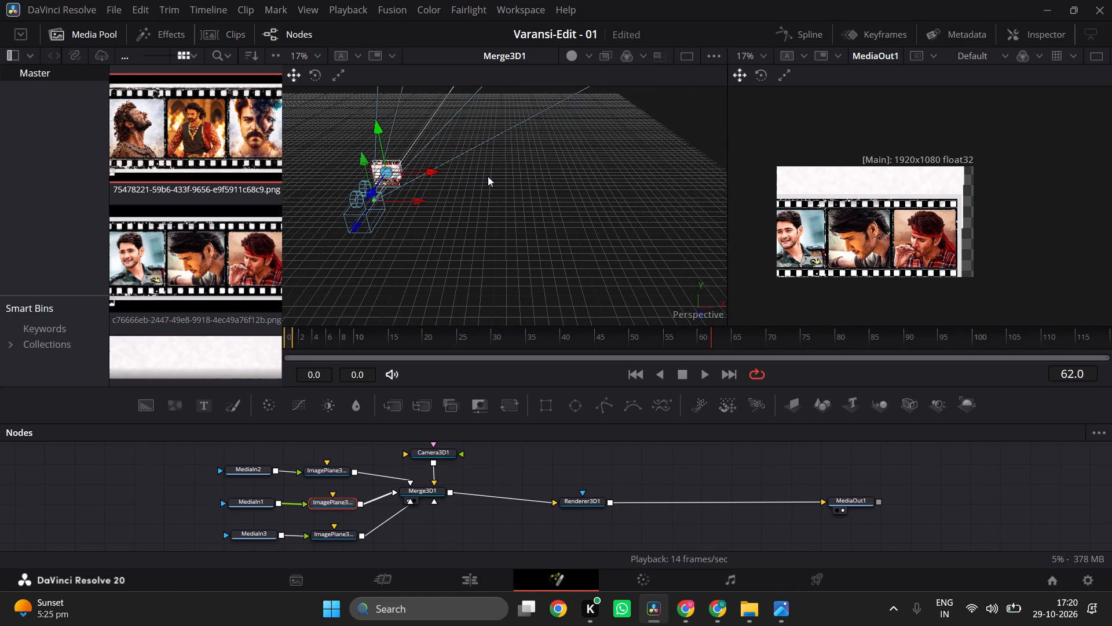
{"action": "scroll", "coordinate": [488, 176], "scroll_direction": "left", "scroll_amount": 2}
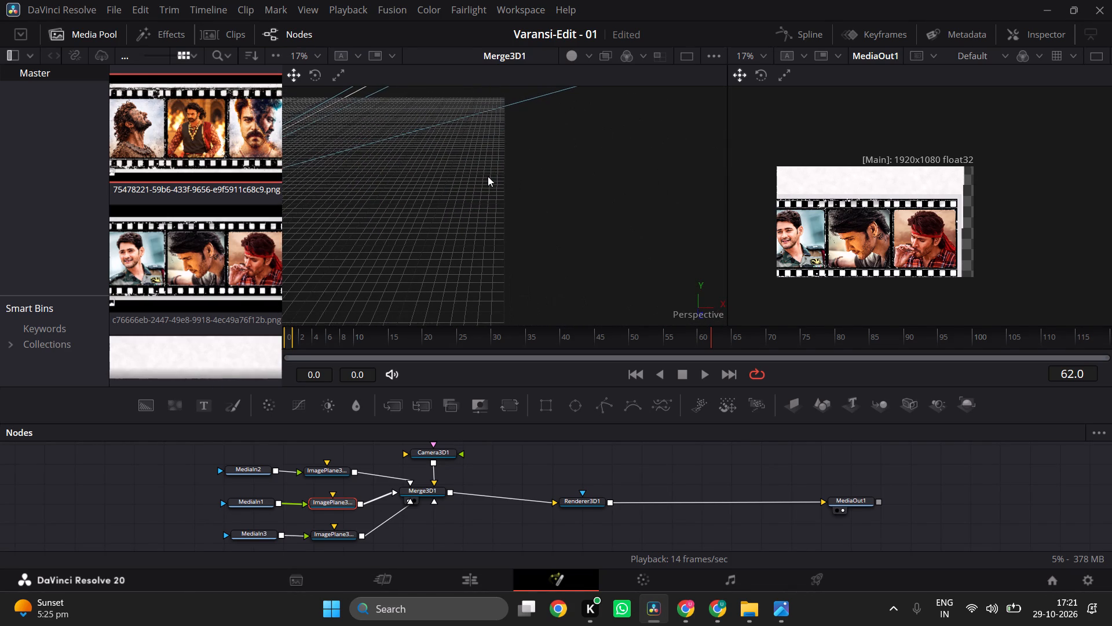
{"action": "scroll", "coordinate": [488, 176], "scroll_direction": "right", "scroll_amount": 4}
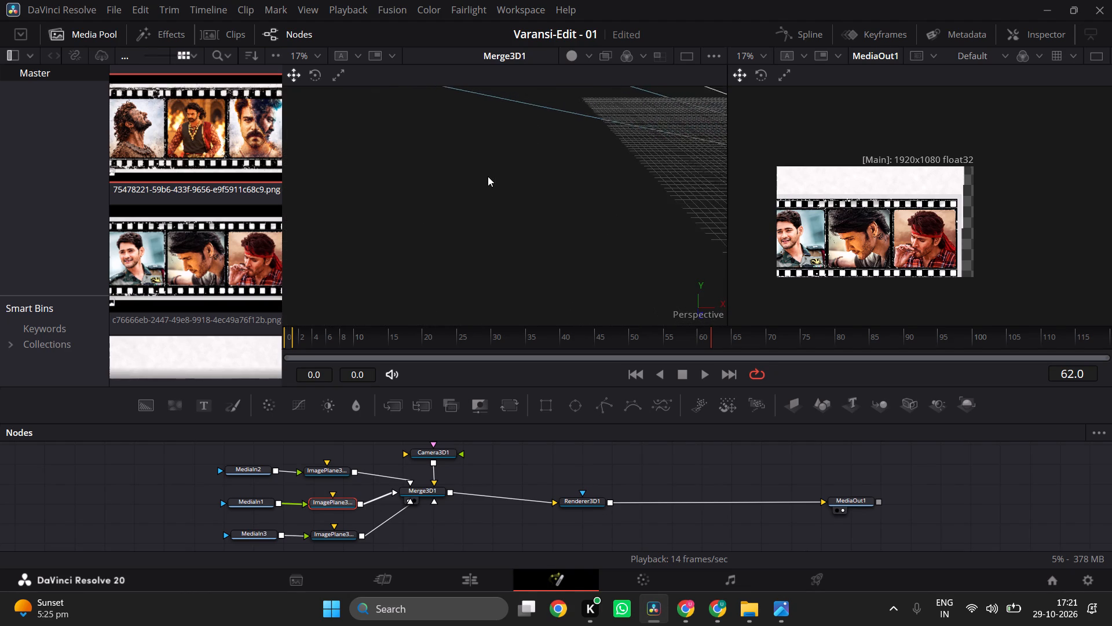
{"action": "scroll", "coordinate": [488, 176], "scroll_direction": "left", "scroll_amount": 2}
{"action": "scroll", "coordinate": [488, 176], "scroll_direction": "up", "scroll_amount": 1}
{"action": "scroll", "coordinate": [488, 176], "scroll_direction": "up", "scroll_amount": 1, "text": "ctrl"}
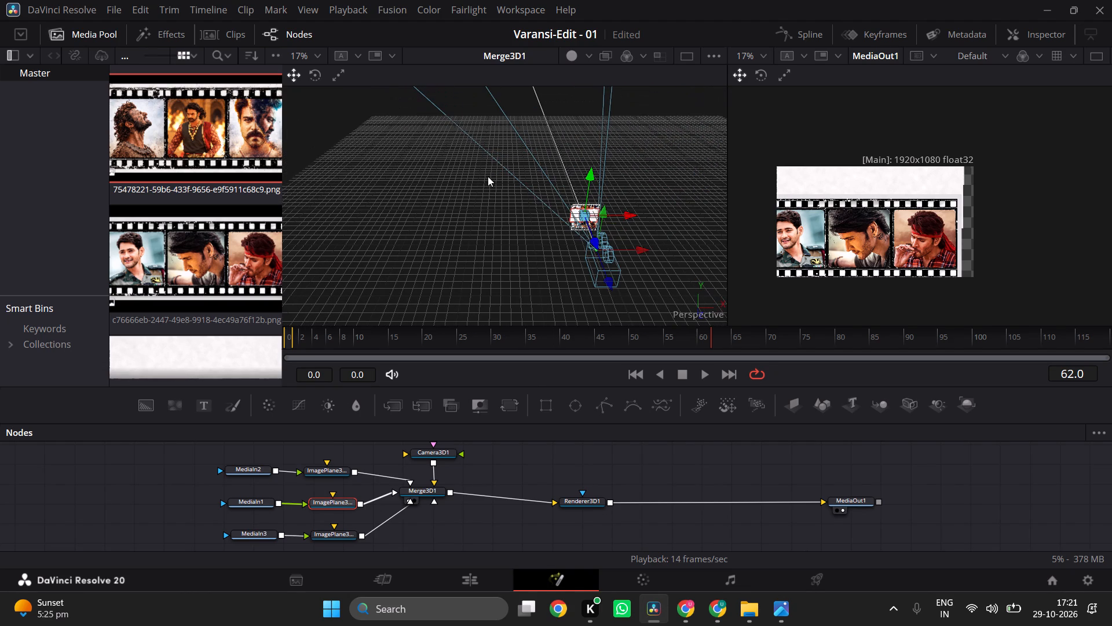
{"action": "scroll", "coordinate": [611, 213], "scroll_direction": "up", "scroll_amount": 4, "text": "ctrl"}
{"action": "scroll", "coordinate": [592, 231], "scroll_direction": "left", "scroll_amount": 1}
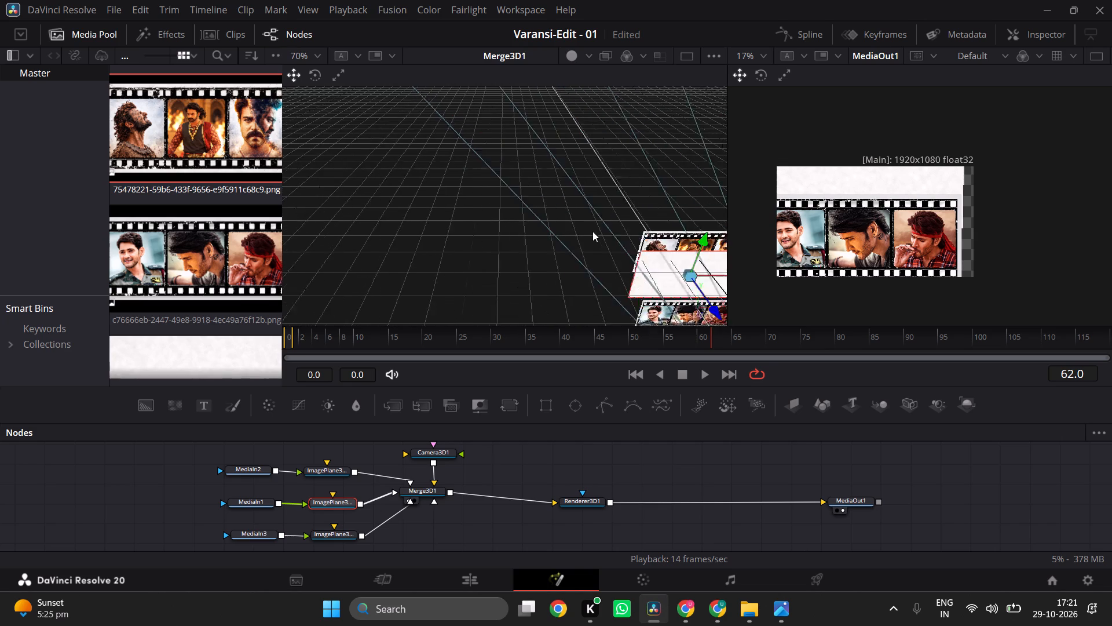
{"action": "scroll", "coordinate": [592, 231], "scroll_direction": "left", "scroll_amount": 1}
{"action": "scroll", "coordinate": [592, 231], "scroll_direction": "up", "scroll_amount": 1, "text": "ctrl"}
{"action": "scroll", "coordinate": [592, 231], "scroll_direction": "down", "scroll_amount": 1}
{"action": "scroll", "coordinate": [592, 231], "scroll_direction": "up", "scroll_amount": 1, "text": "ctrl"}
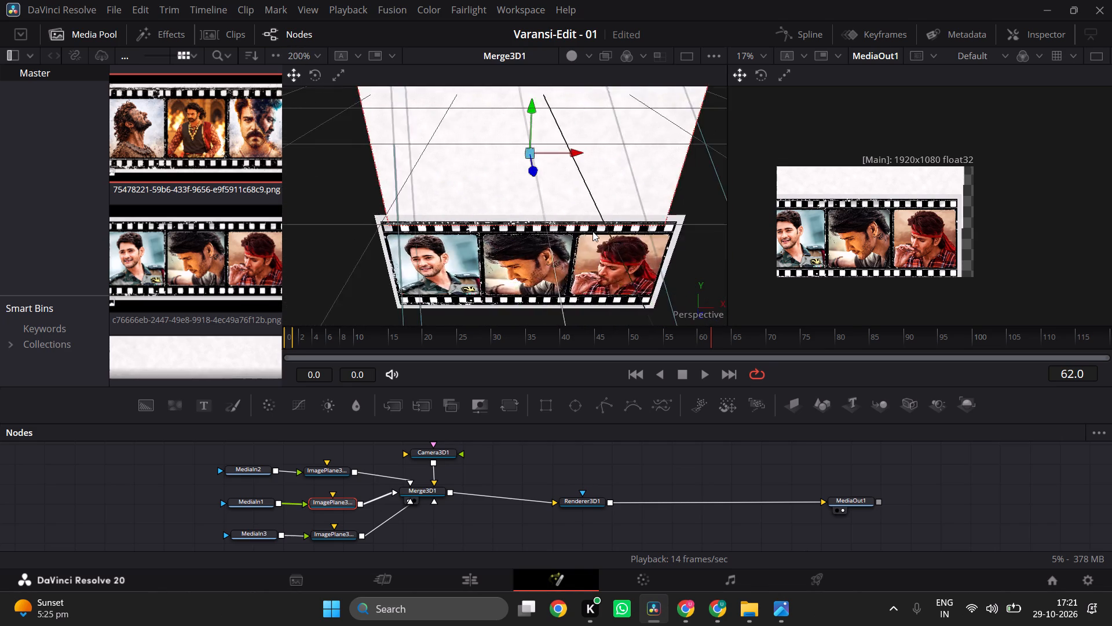
{"action": "scroll", "coordinate": [592, 231], "scroll_direction": "up", "scroll_amount": 1, "text": "ctrl"}
{"action": "scroll", "coordinate": [572, 284], "scroll_direction": "down", "scroll_amount": 1}
Select the front film-strip plane and inspect its MediaOut1 render at 100% zoom, reducing the zoom to 35%.
{"action": "left_click", "coordinate": [555, 222]}
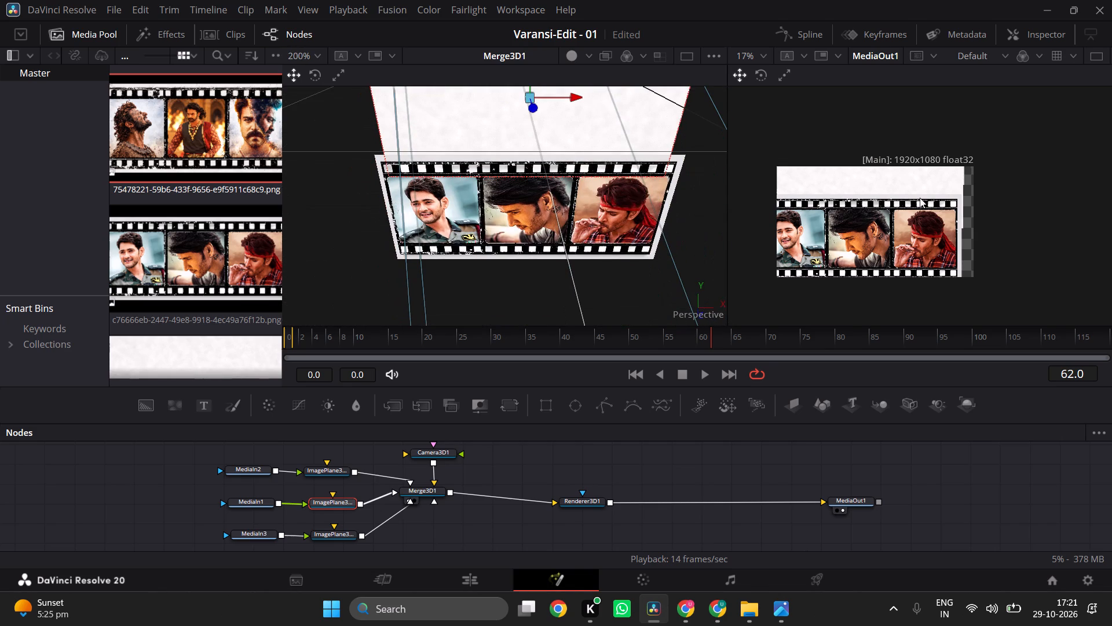
{"action": "left_click", "coordinate": [864, 235]}
{"action": "left_click", "coordinate": [765, 48]}
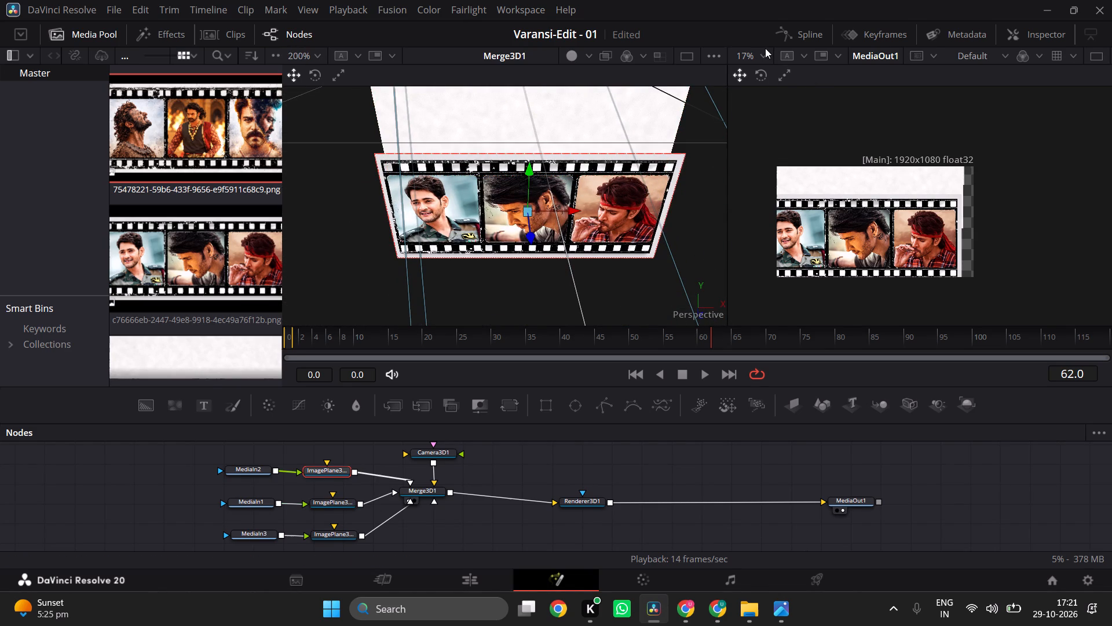
{"action": "left_click", "coordinate": [759, 56]}
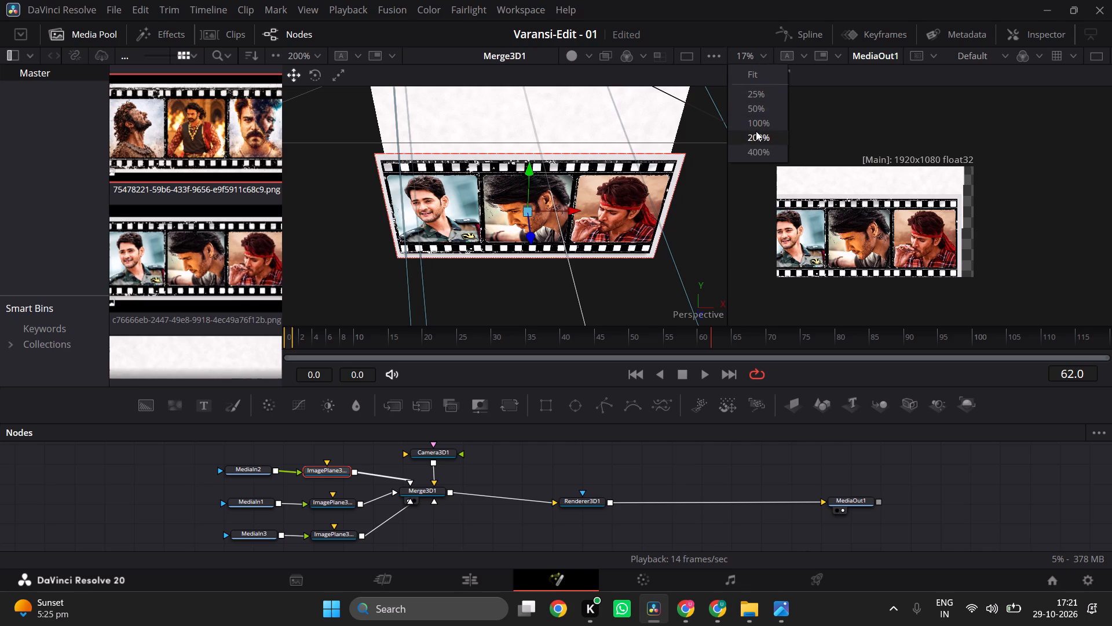
{"action": "left_click", "coordinate": [751, 125]}
{"action": "scroll", "coordinate": [869, 261], "scroll_direction": "down", "scroll_amount": 1}
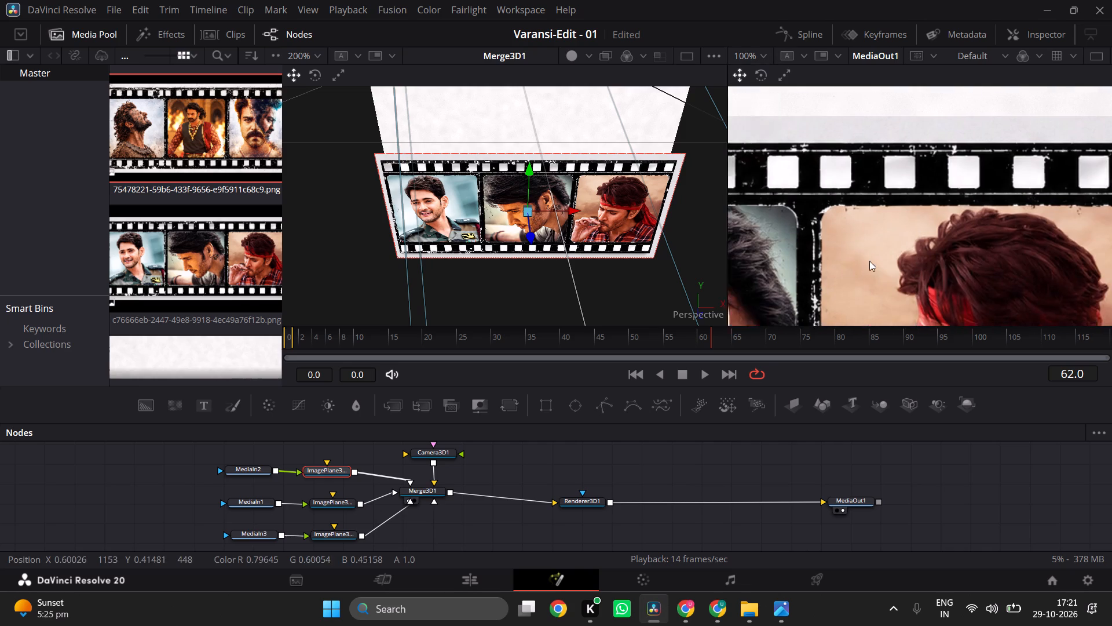
{"action": "scroll", "coordinate": [869, 261], "scroll_direction": "down", "scroll_amount": 1}
{"action": "scroll", "coordinate": [869, 261], "scroll_direction": "down", "scroll_amount": 2, "text": "ctrl"}
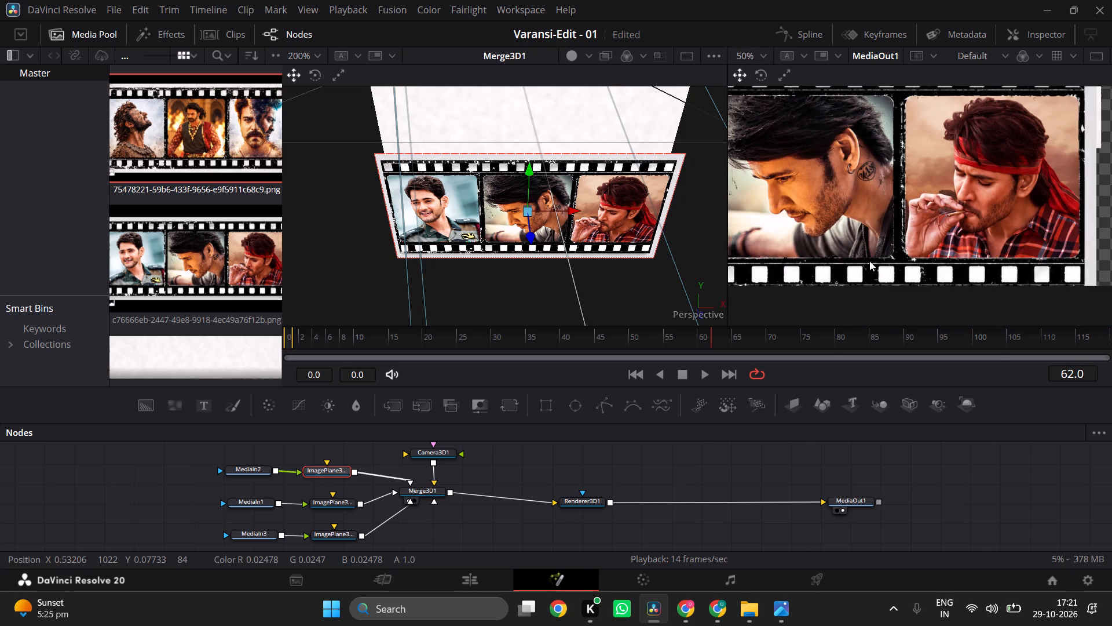
{"action": "right_click", "coordinate": [869, 261]}
{"action": "scroll", "coordinate": [869, 261], "scroll_direction": "down", "scroll_amount": 4, "text": "ctrl"}
{"action": "left_click", "coordinate": [974, 208]}
{"action": "scroll", "coordinate": [974, 208], "scroll_direction": "down", "scroll_amount": 1, "text": "ctrl"}
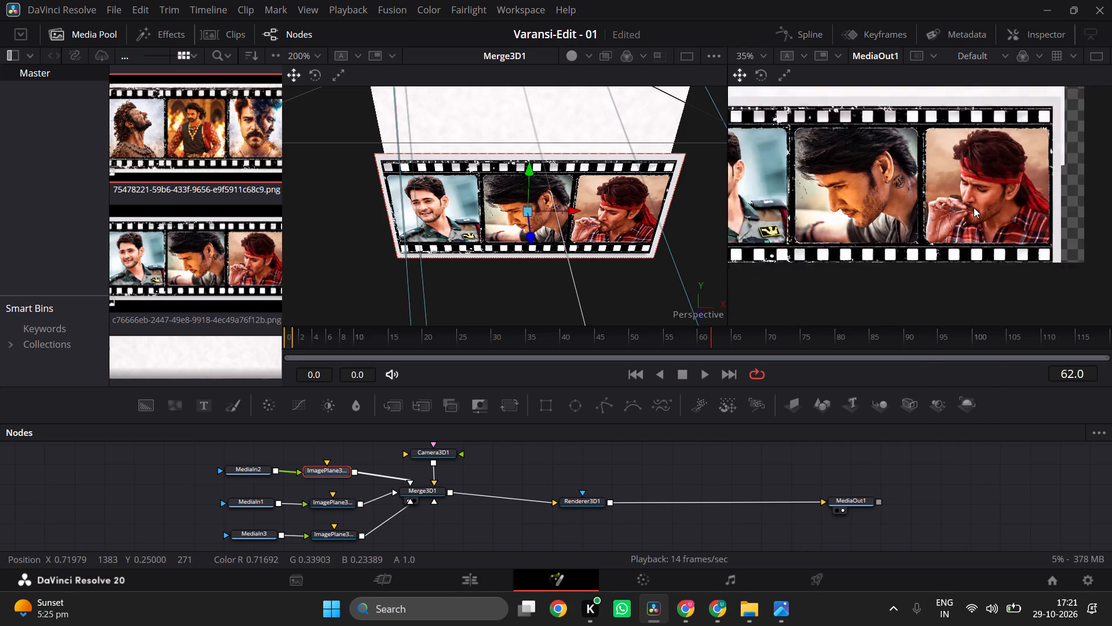
{"action": "scroll", "coordinate": [974, 208], "scroll_direction": "down", "scroll_amount": 2, "text": "ctrl"}
{"action": "scroll", "coordinate": [974, 208], "scroll_direction": "up", "scroll_amount": 2, "text": "ctrl"}
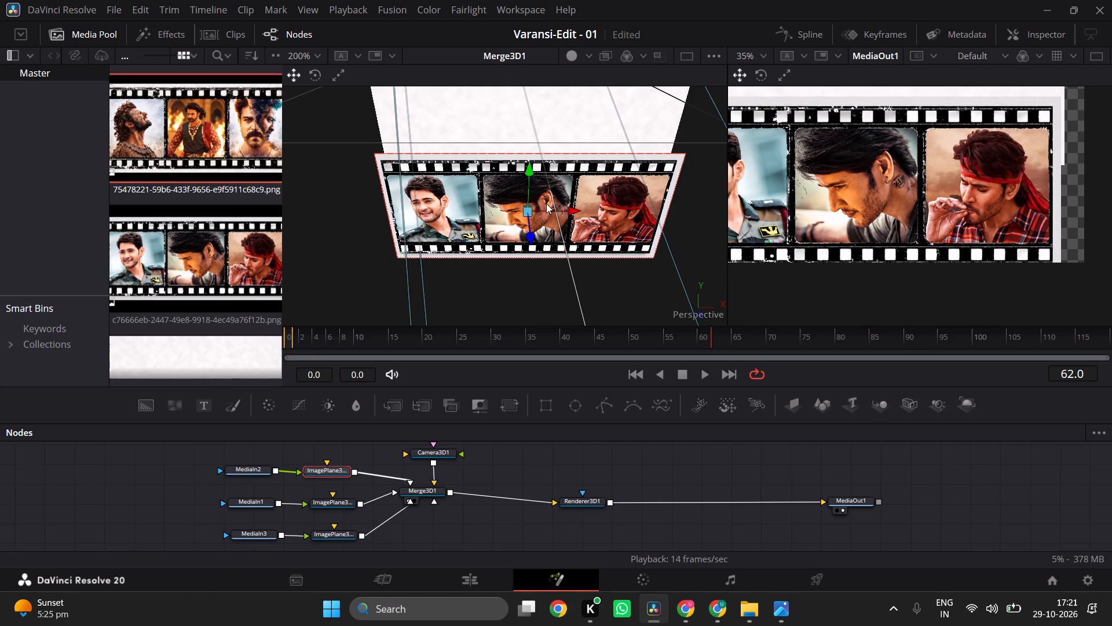
Move the front film-strip plane slightly up and right over the paper so its lower border shows in the rendered frame.
{"action": "left_click_drag", "start_coordinate": [533, 214], "coordinate": [532, 202]}
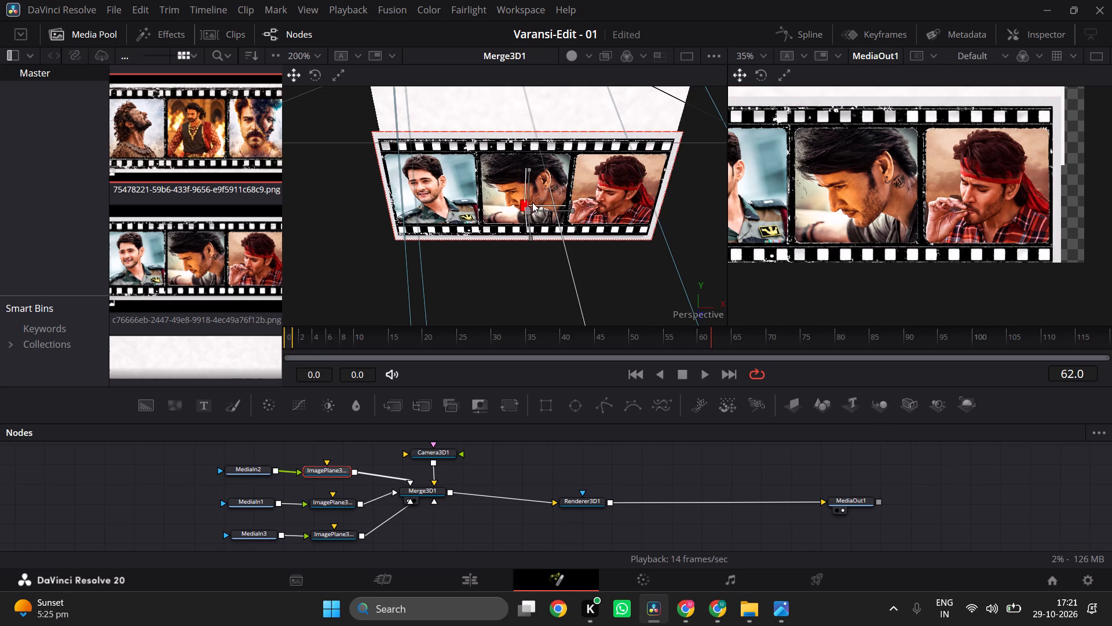
{"action": "left_click_drag", "start_coordinate": [532, 202], "coordinate": [559, 199]}
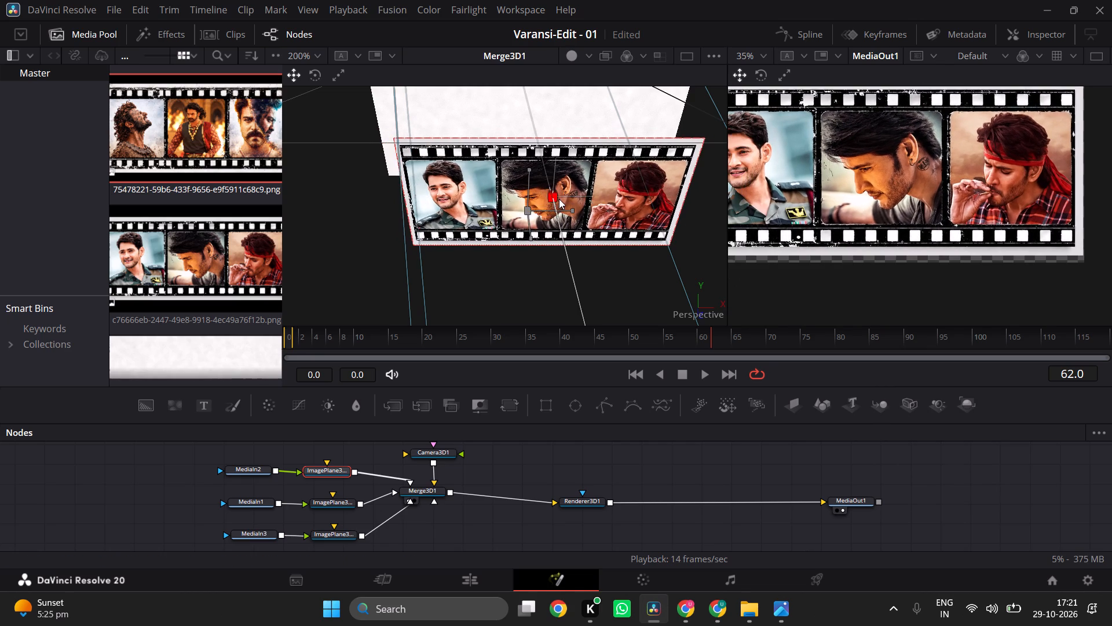
{"action": "left_click_drag", "start_coordinate": [559, 199], "coordinate": [556, 224]}
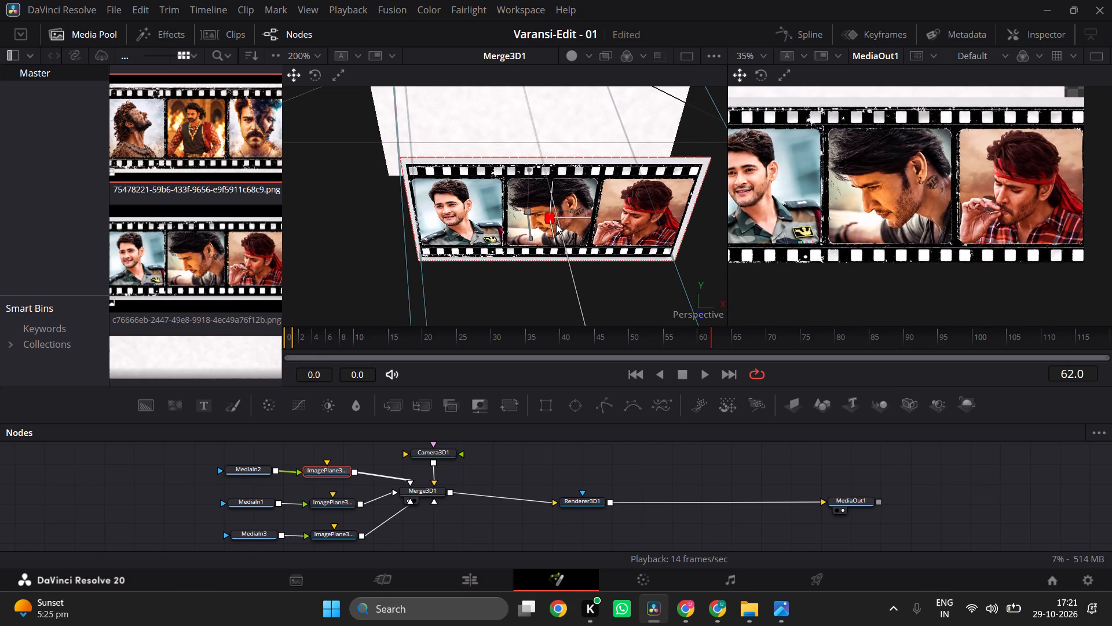
{"action": "left_click_drag", "start_coordinate": [556, 224], "coordinate": [537, 181]}
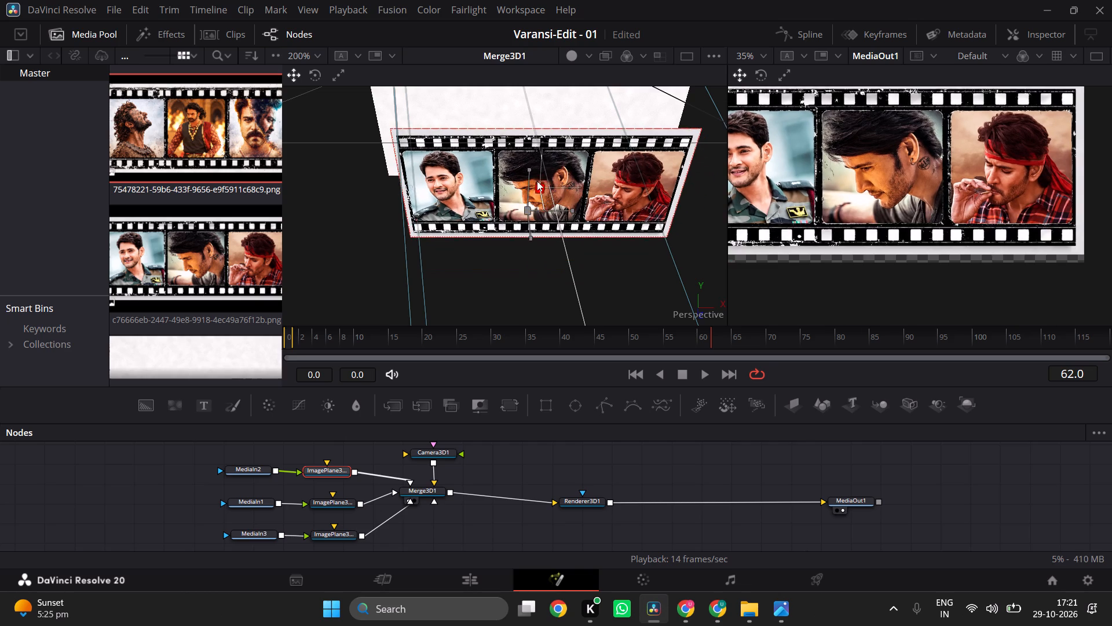
{"action": "left_click_drag", "start_coordinate": [537, 181], "coordinate": [551, 169]}
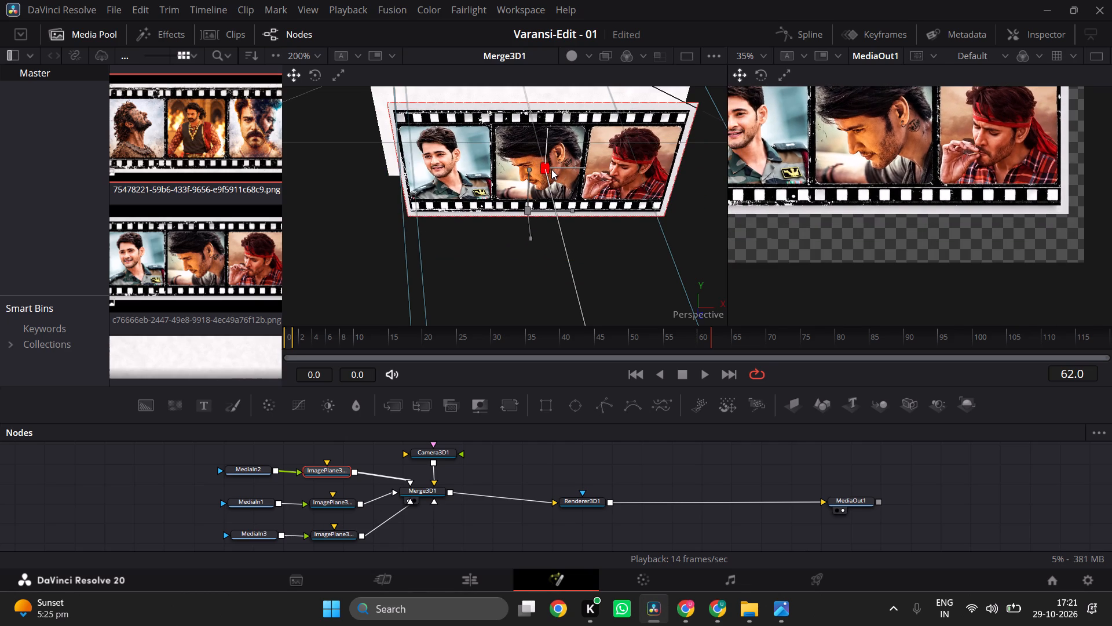
{"action": "left_click_drag", "start_coordinate": [551, 169], "coordinate": [542, 199]}
Move the front film-strip plane slightly right and down so it reaches the right edge of the rendered frame.
{"action": "scroll", "coordinate": [542, 199], "scroll_direction": "down", "scroll_amount": 1}
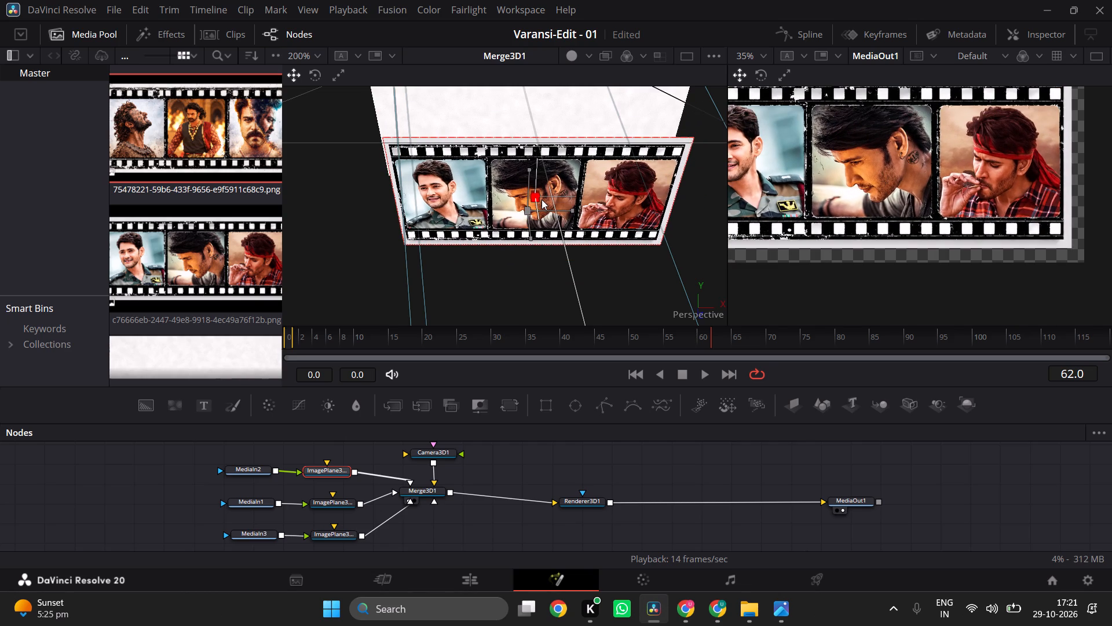
{"action": "scroll", "coordinate": [542, 199], "scroll_direction": "down", "scroll_amount": 2, "text": "ctrl"}
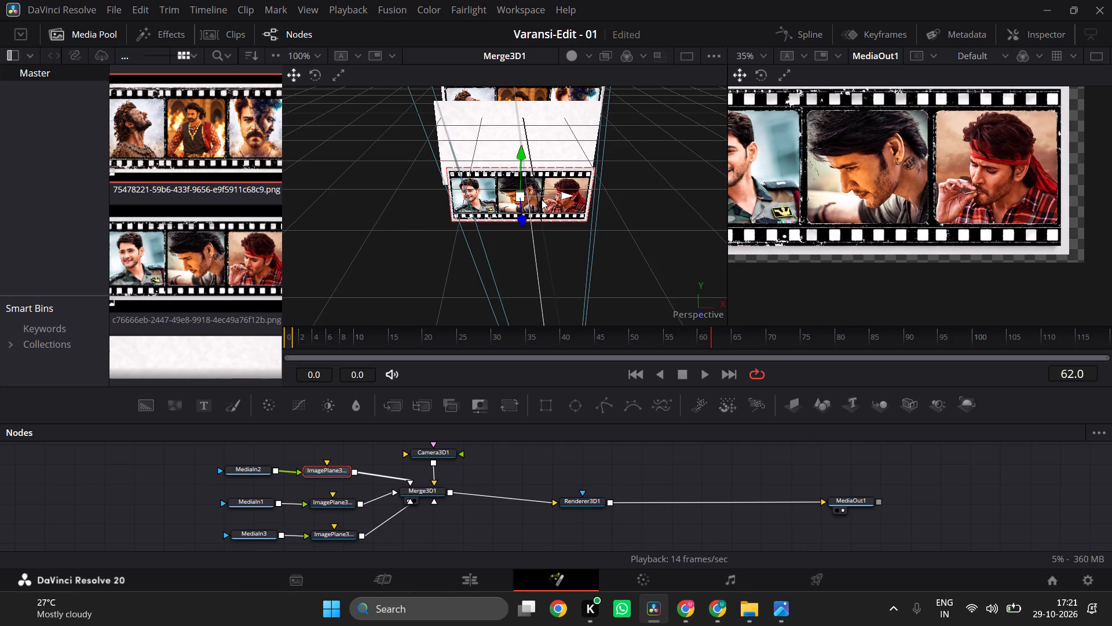
{"action": "scroll", "coordinate": [542, 199], "scroll_direction": "down", "scroll_amount": 2, "text": "ctrl"}
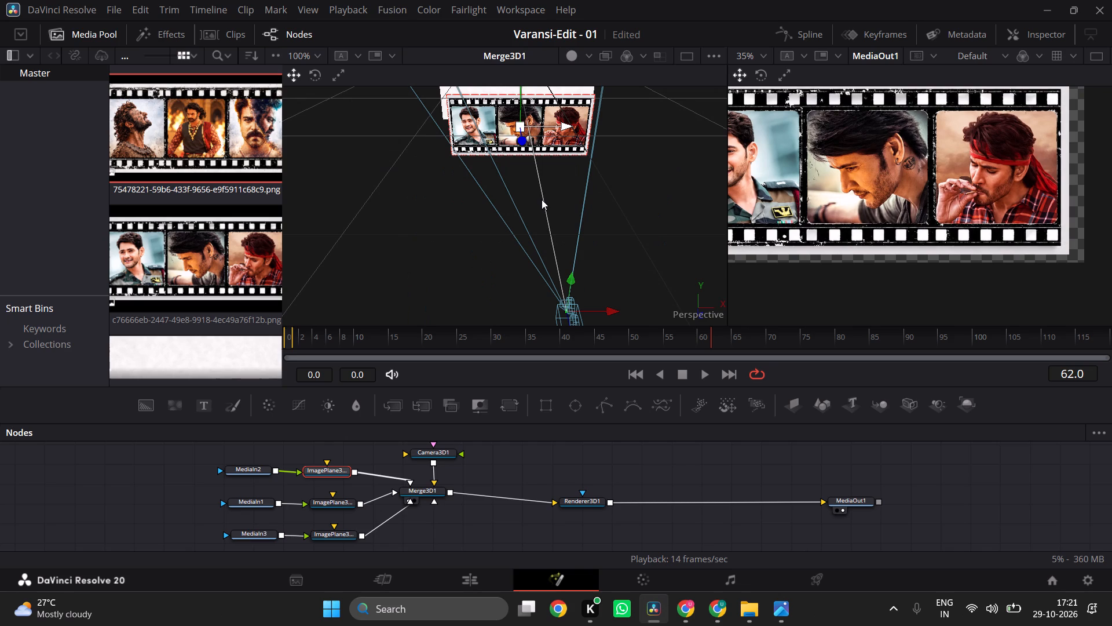
{"action": "scroll", "coordinate": [542, 199], "scroll_direction": "left", "scroll_amount": 2}
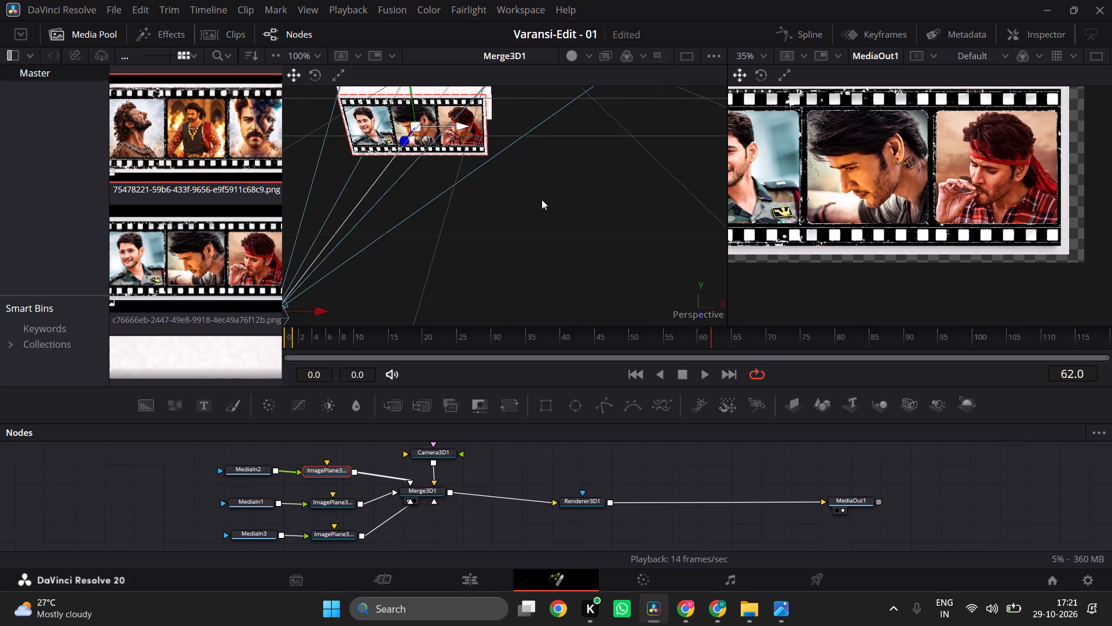
{"action": "scroll", "coordinate": [542, 199], "scroll_direction": "down", "scroll_amount": 1}
{"action": "scroll", "coordinate": [648, 35], "scroll_direction": "right", "scroll_amount": 2}
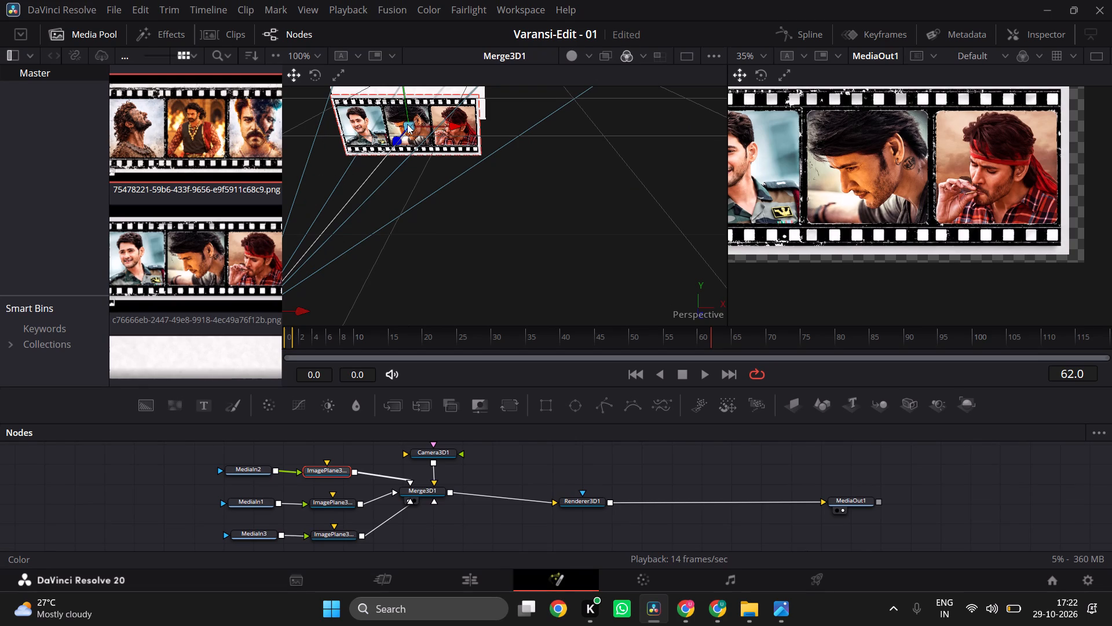
{"action": "left_click_drag", "start_coordinate": [411, 127], "coordinate": [407, 129]}
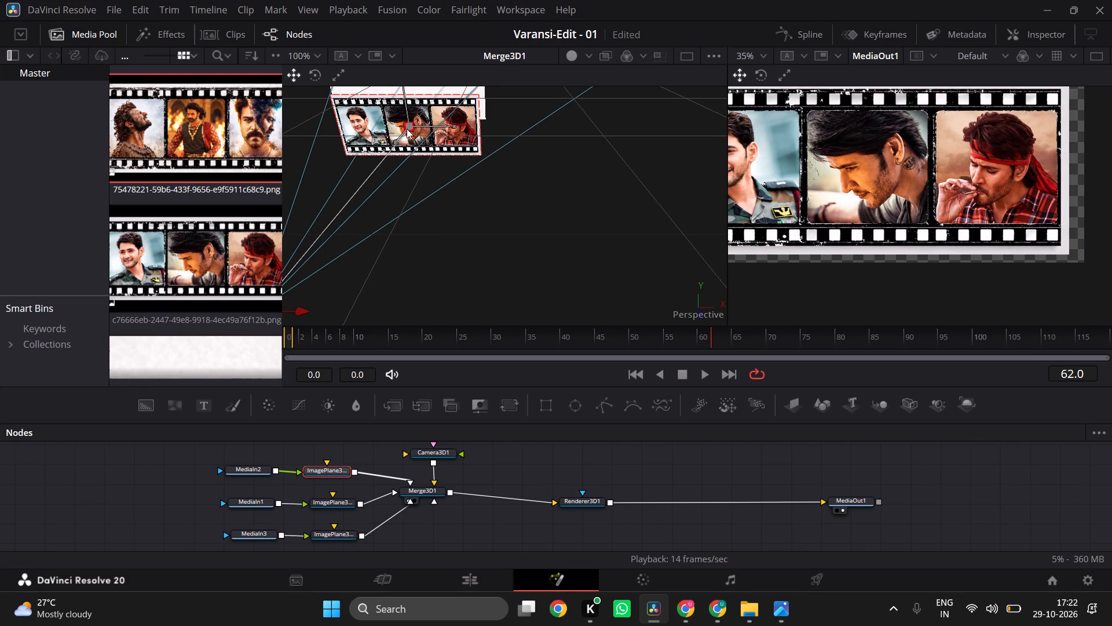
{"action": "left_click_drag", "start_coordinate": [407, 129], "coordinate": [393, 145]}
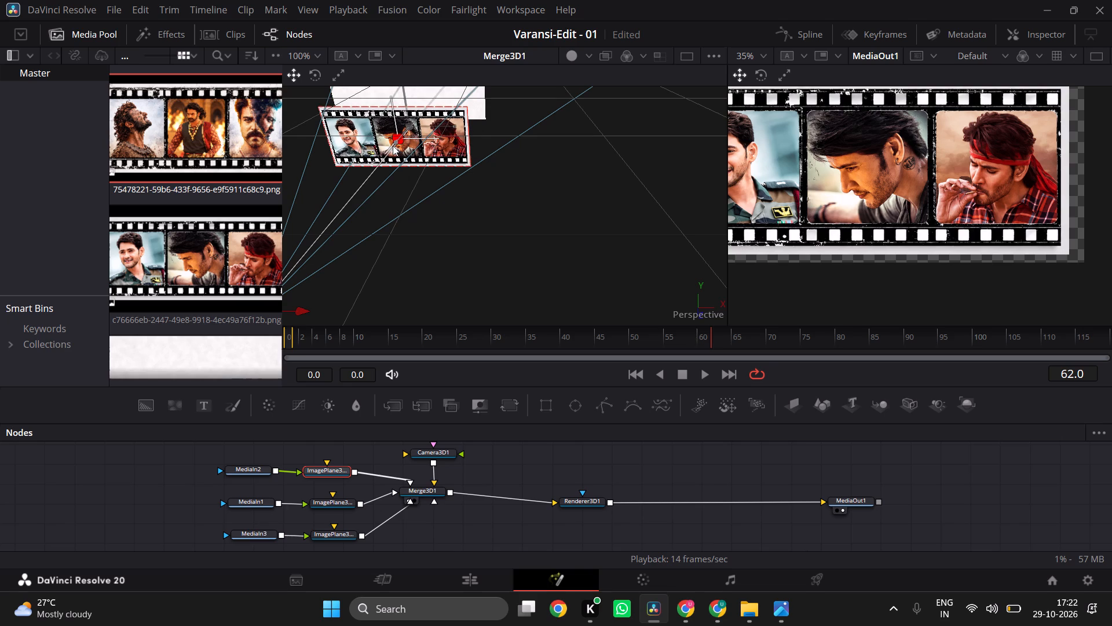
{"action": "left_click_drag", "start_coordinate": [393, 145], "coordinate": [404, 148]}
{"action": "left_click_drag", "start_coordinate": [397, 139], "coordinate": [400, 129]}
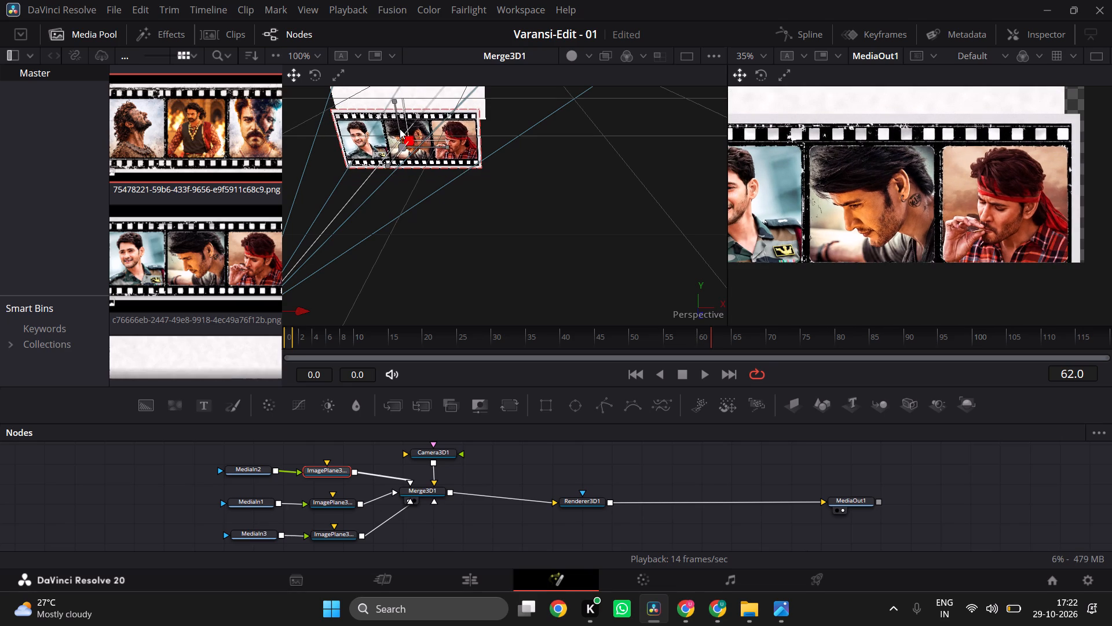
{"action": "left_click_drag", "start_coordinate": [400, 129], "coordinate": [409, 124]}
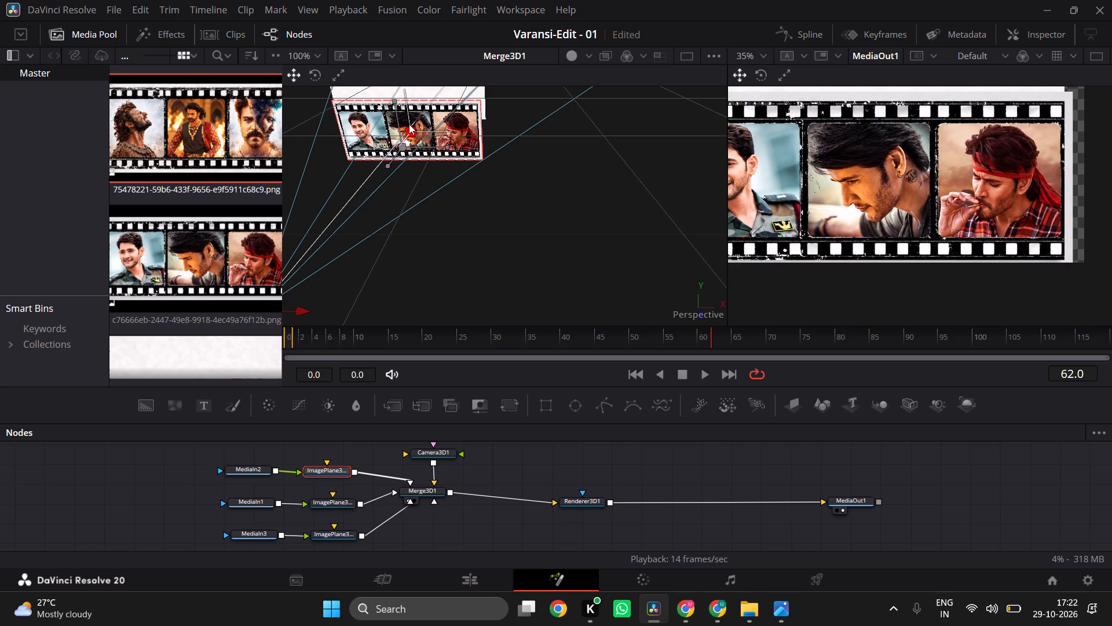
{"action": "left_click_drag", "start_coordinate": [409, 124], "coordinate": [412, 125]}
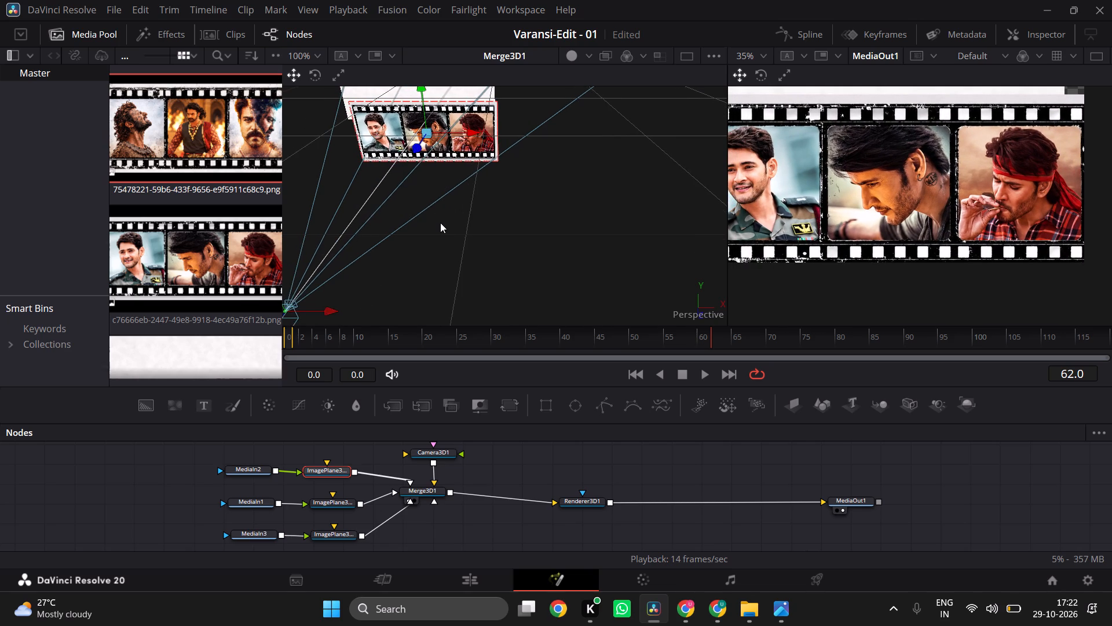
Pull Camera3D1 back along its Z axis until the front film strip's right and lower borders show in the rendered frame.
{"action": "scroll", "coordinate": [440, 223], "scroll_direction": "right", "scroll_amount": 2}
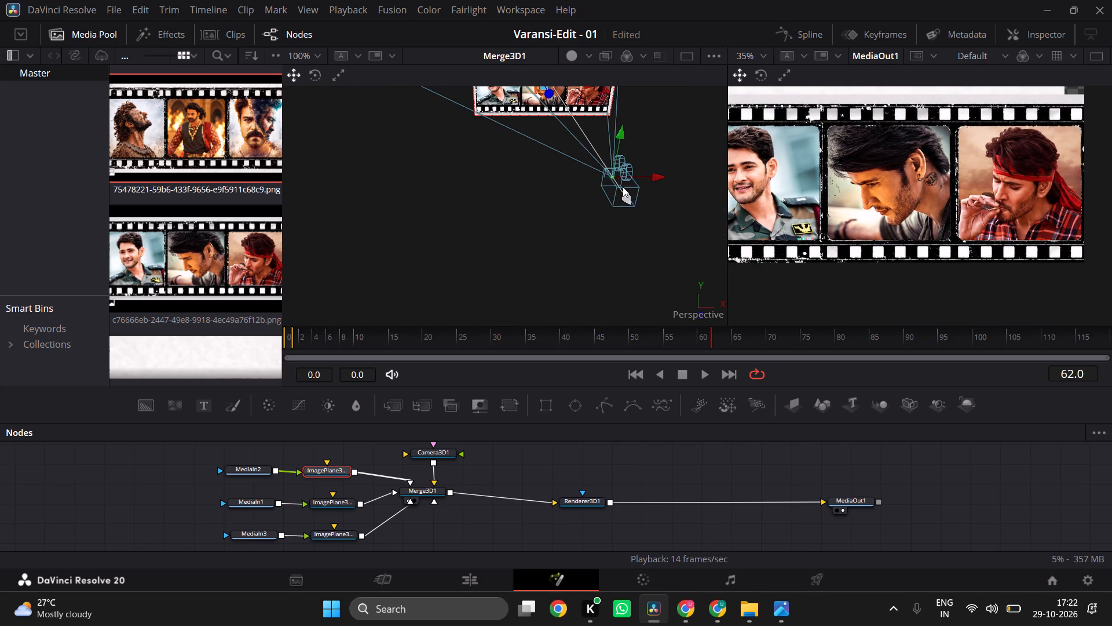
{"action": "left_click_drag", "start_coordinate": [622, 196], "coordinate": [648, 211]}
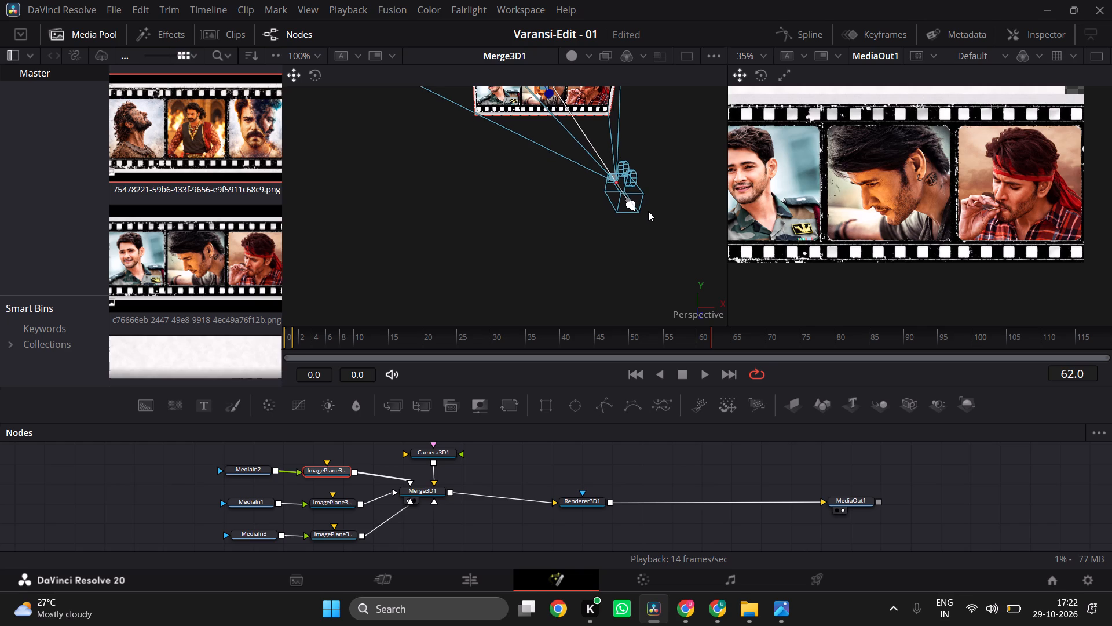
{"action": "left_click_drag", "start_coordinate": [648, 211], "coordinate": [654, 231]}
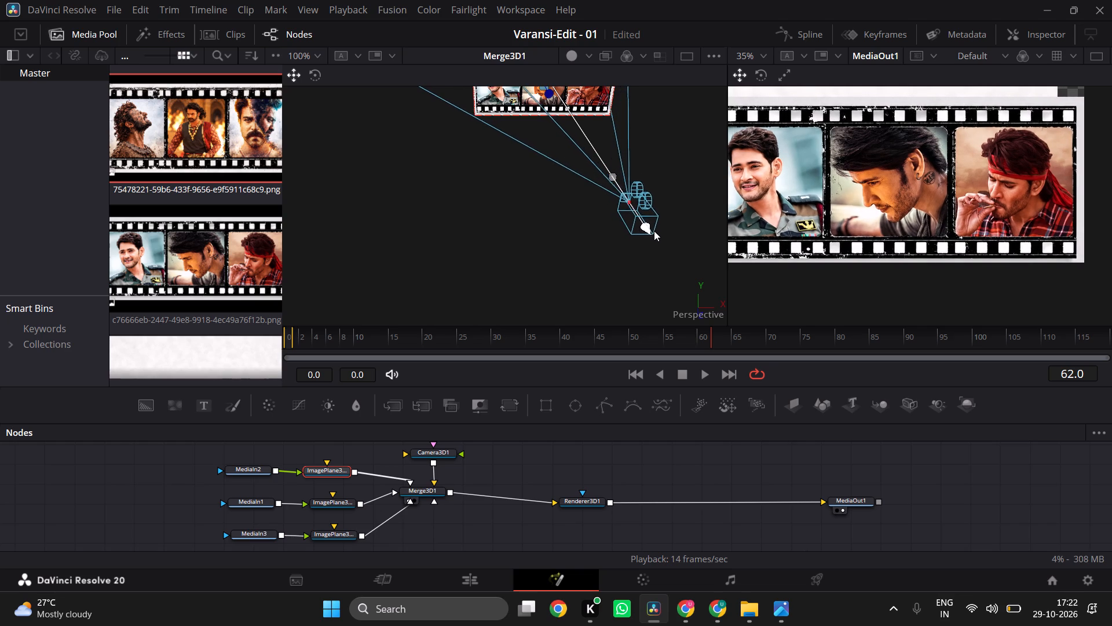
{"action": "left_click_drag", "start_coordinate": [654, 231], "coordinate": [661, 256]}
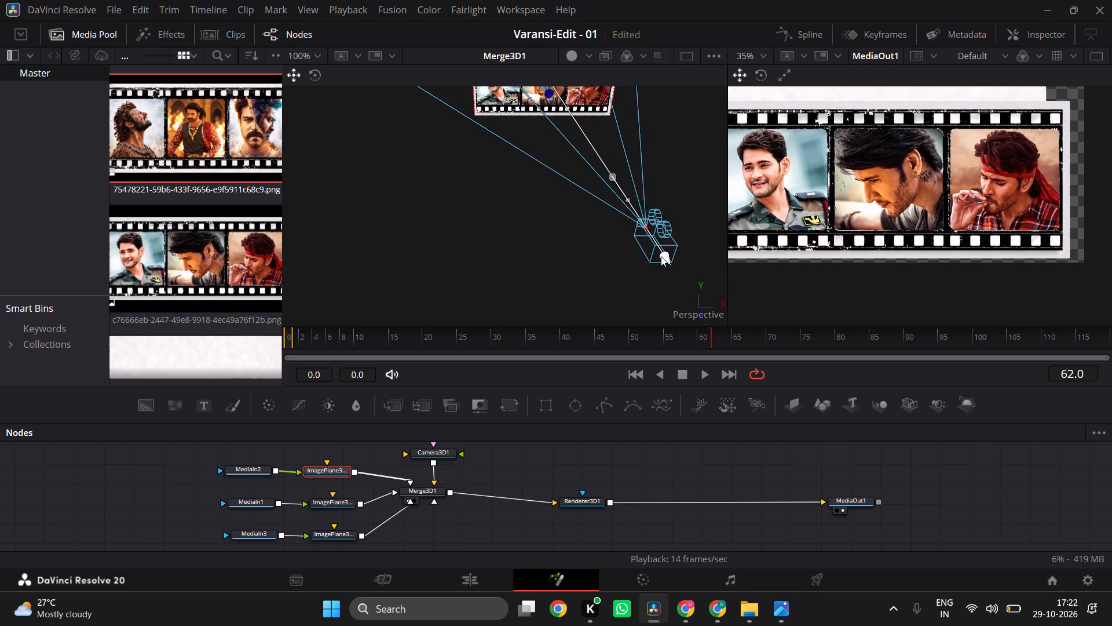
{"action": "left_click_drag", "start_coordinate": [661, 256], "coordinate": [661, 280]}
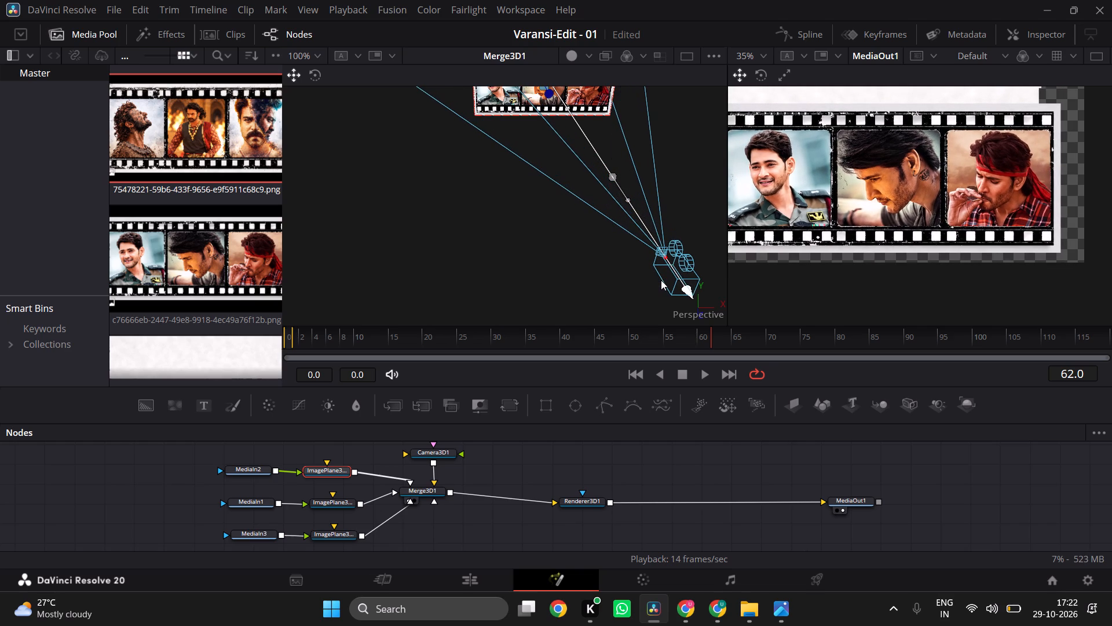
{"action": "left_click_drag", "start_coordinate": [661, 280], "coordinate": [664, 286]}
Shift Camera3D1 sideways along its X axis so the whole width of the front film strip fits within the rendered frame.
{"action": "scroll", "coordinate": [590, 241], "scroll_direction": "left", "scroll_amount": 2}
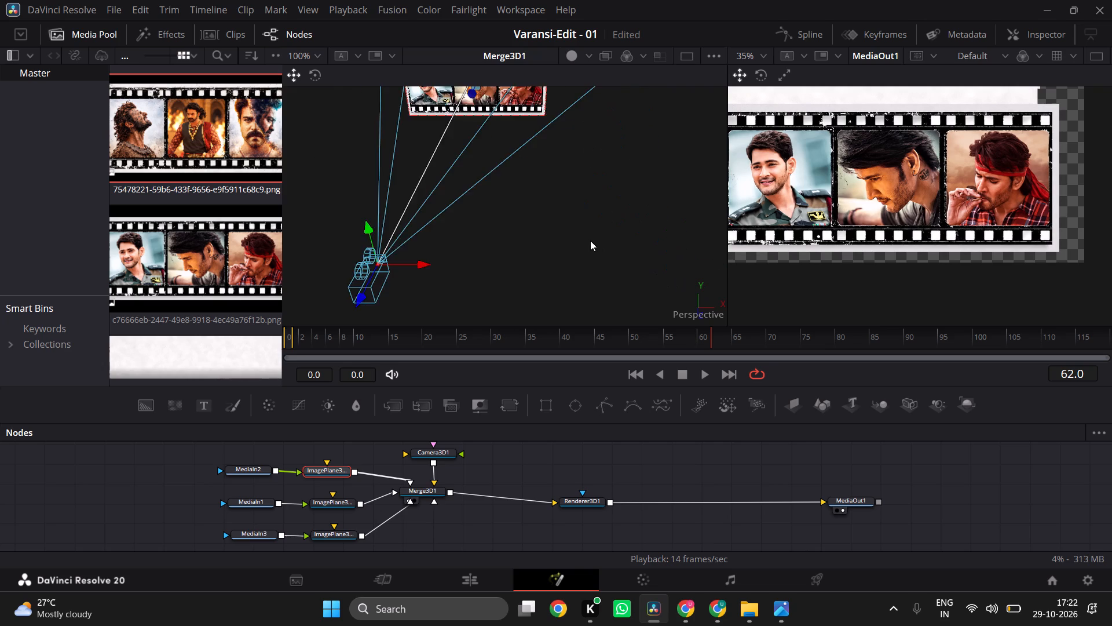
{"action": "scroll", "coordinate": [590, 241], "scroll_direction": "left", "scroll_amount": 1}
{"action": "scroll", "coordinate": [590, 241], "scroll_direction": "right", "scroll_amount": 1}
{"action": "scroll", "coordinate": [590, 241], "scroll_direction": "left", "scroll_amount": 1}
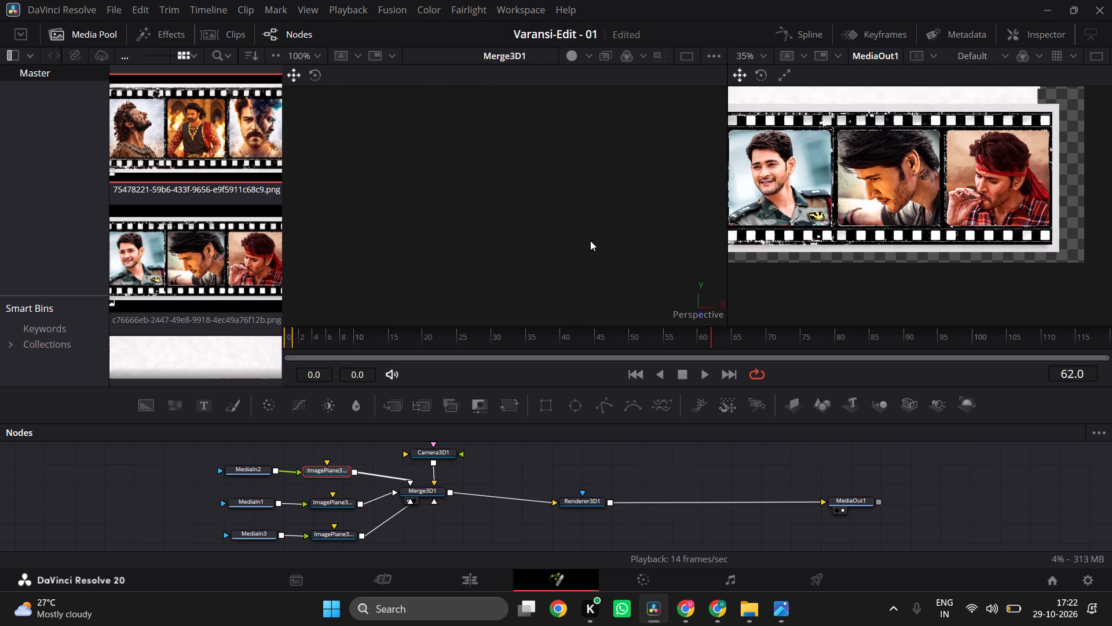
{"action": "scroll", "coordinate": [590, 241], "scroll_direction": "down", "scroll_amount": 1, "text": "ctrl"}
{"action": "scroll", "coordinate": [590, 241], "scroll_direction": "up", "scroll_amount": 4}
{"action": "scroll", "coordinate": [559, 226], "scroll_direction": "down", "scroll_amount": 1}
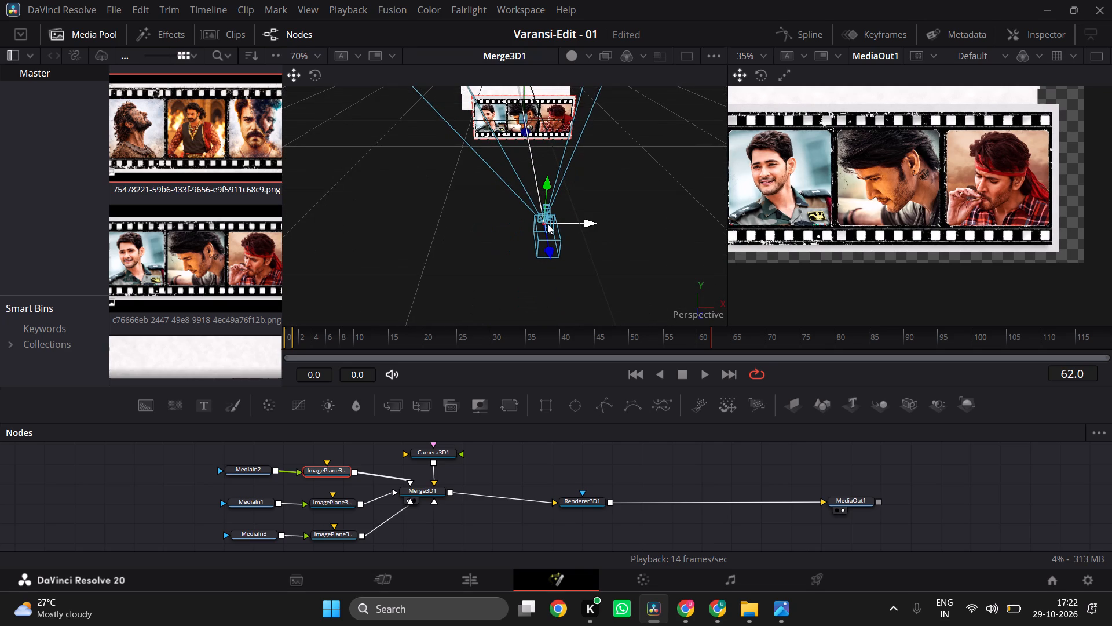
{"action": "left_click_drag", "start_coordinate": [547, 224], "coordinate": [555, 260]}
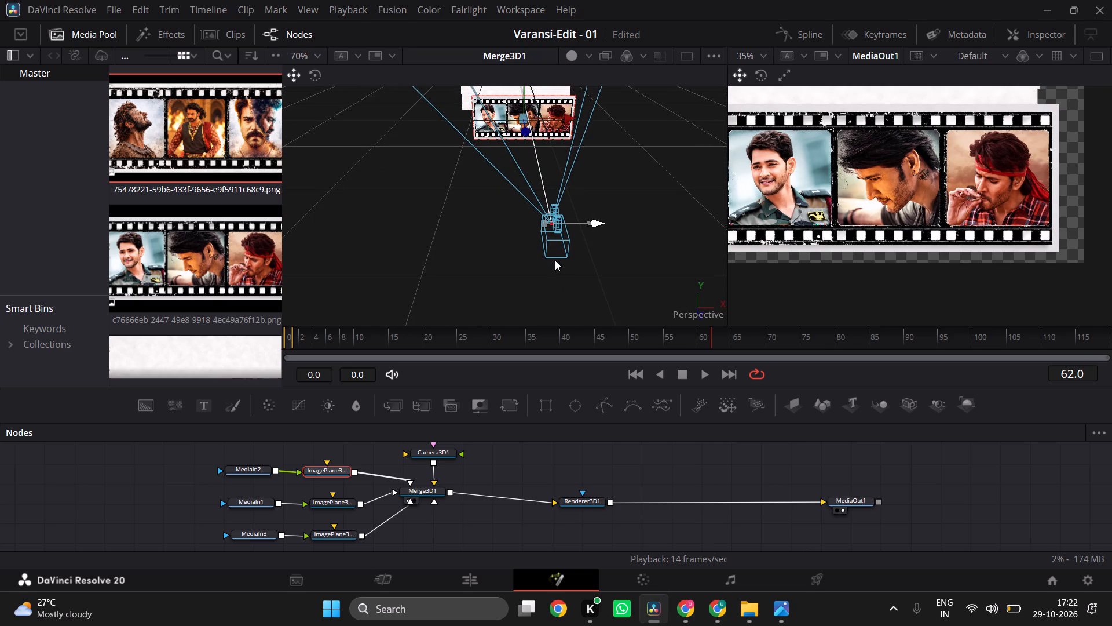
{"action": "left_click_drag", "start_coordinate": [555, 260], "coordinate": [533, 258]}
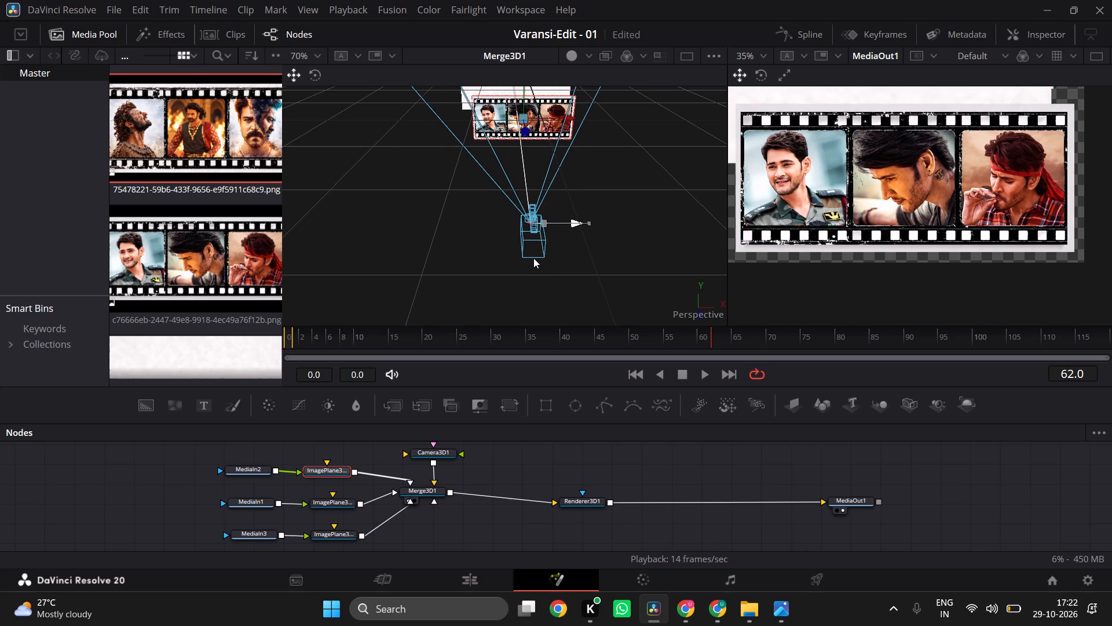
{"action": "left_click_drag", "start_coordinate": [533, 258], "coordinate": [537, 258]}
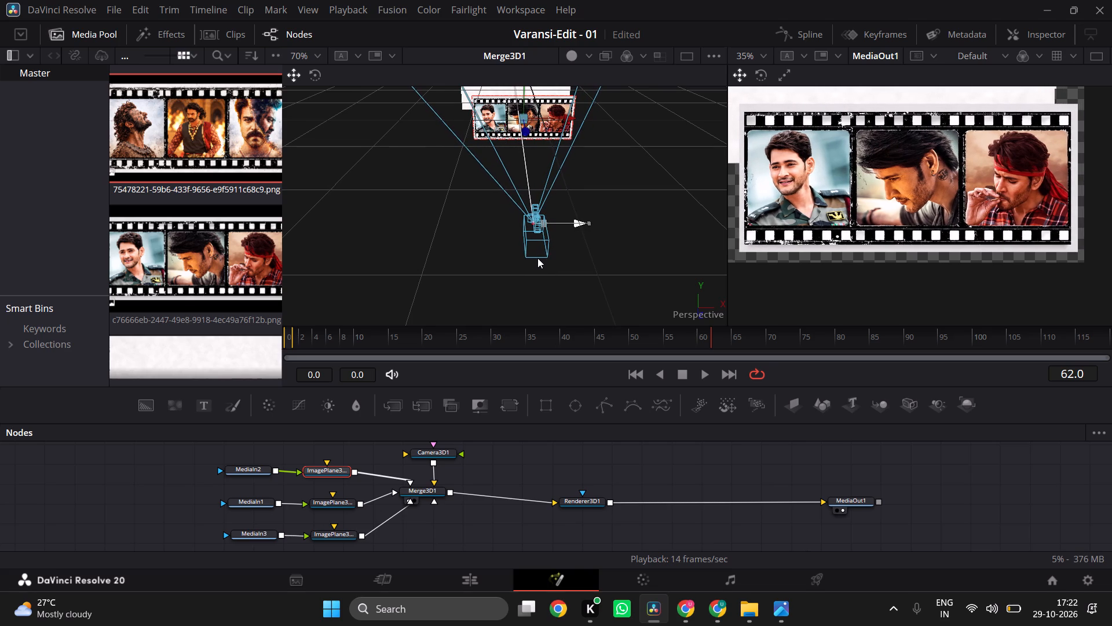
{"action": "left_click_drag", "start_coordinate": [537, 258], "coordinate": [537, 258]}
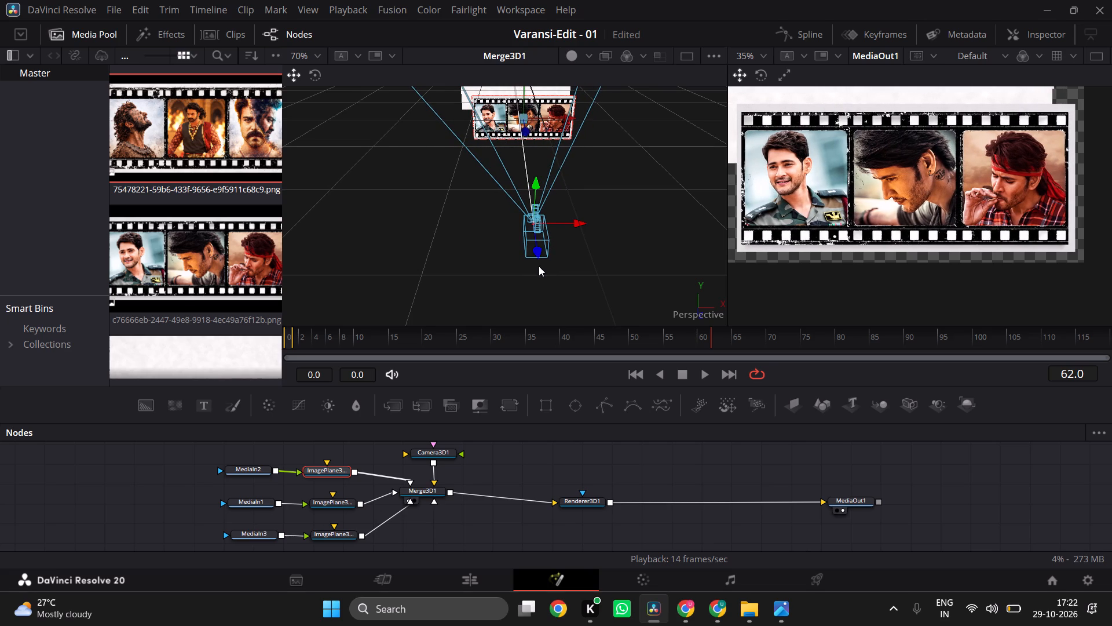
Pull Camera3D1 farther back along its Z axis to leave a wider margin around the front film strip in the render.
{"action": "left_click_drag", "start_coordinate": [538, 253], "coordinate": [545, 269]}
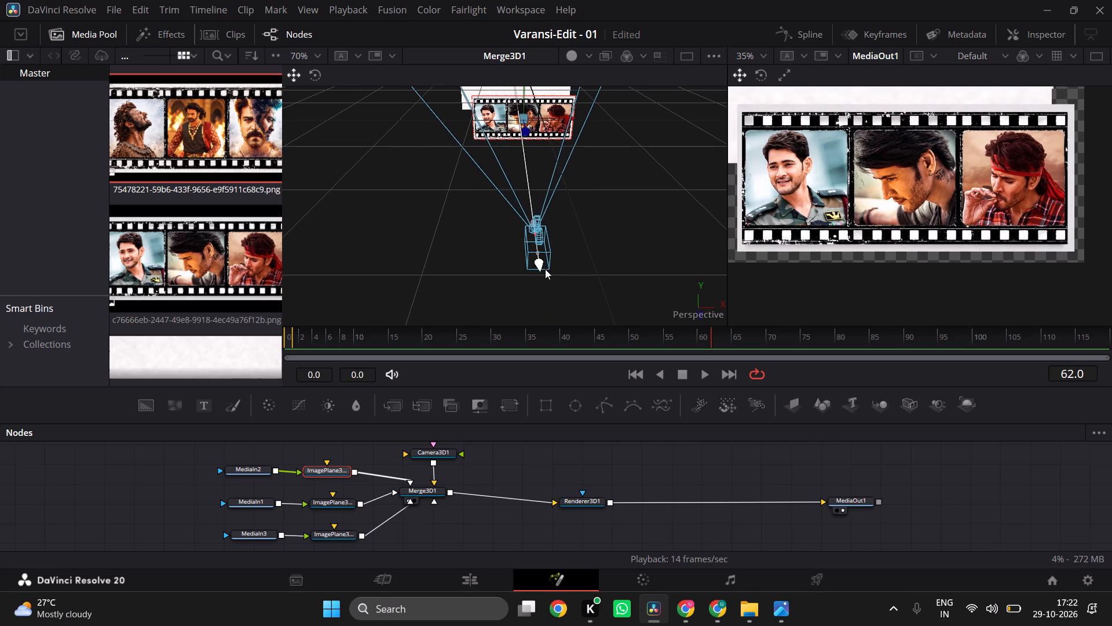
{"action": "left_click_drag", "start_coordinate": [545, 269], "coordinate": [549, 275]}
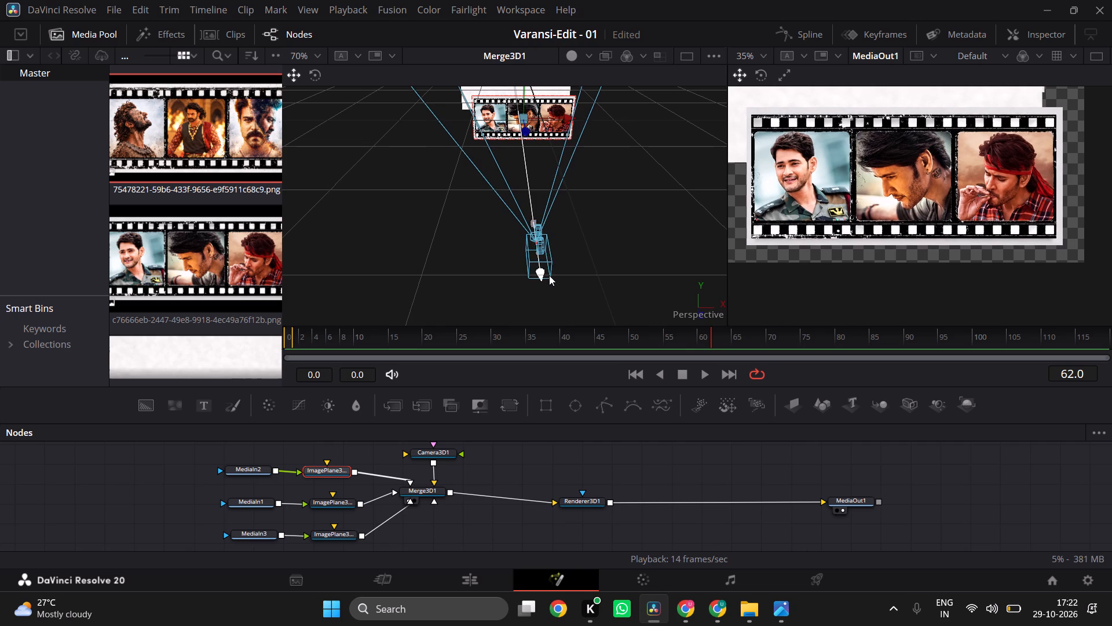
{"action": "left_click_drag", "start_coordinate": [549, 275], "coordinate": [551, 281]}
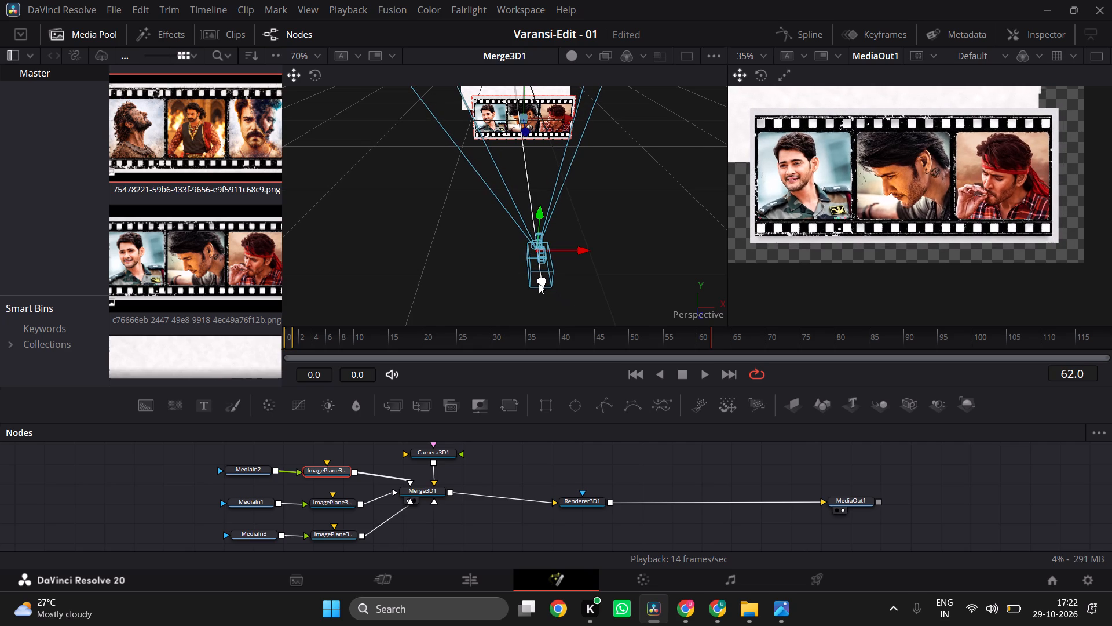
{"action": "left_click_drag", "start_coordinate": [539, 283], "coordinate": [542, 289]}
{"action": "left_click_drag", "start_coordinate": [542, 282], "coordinate": [543, 285]}
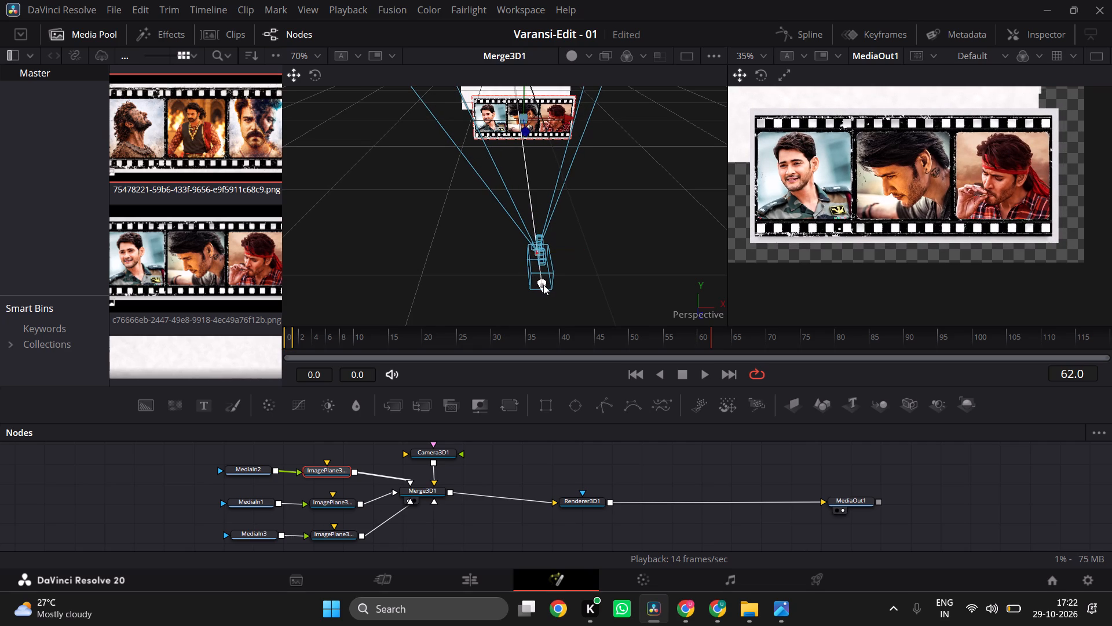
{"action": "left_click_drag", "start_coordinate": [543, 285], "coordinate": [554, 296]}
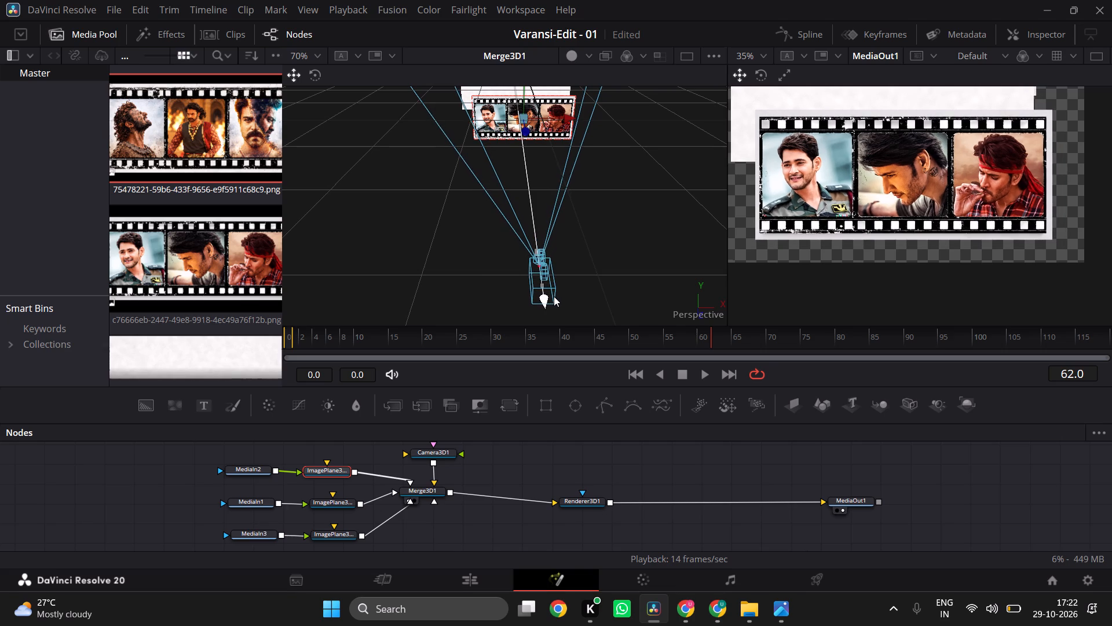
{"action": "left_click_drag", "start_coordinate": [554, 296], "coordinate": [554, 297]}
Move Camera3D1 slightly forward along its Z axis to tighten the framing around the front film strip.
{"action": "scroll", "coordinate": [639, 146], "scroll_direction": "up", "scroll_amount": 1}
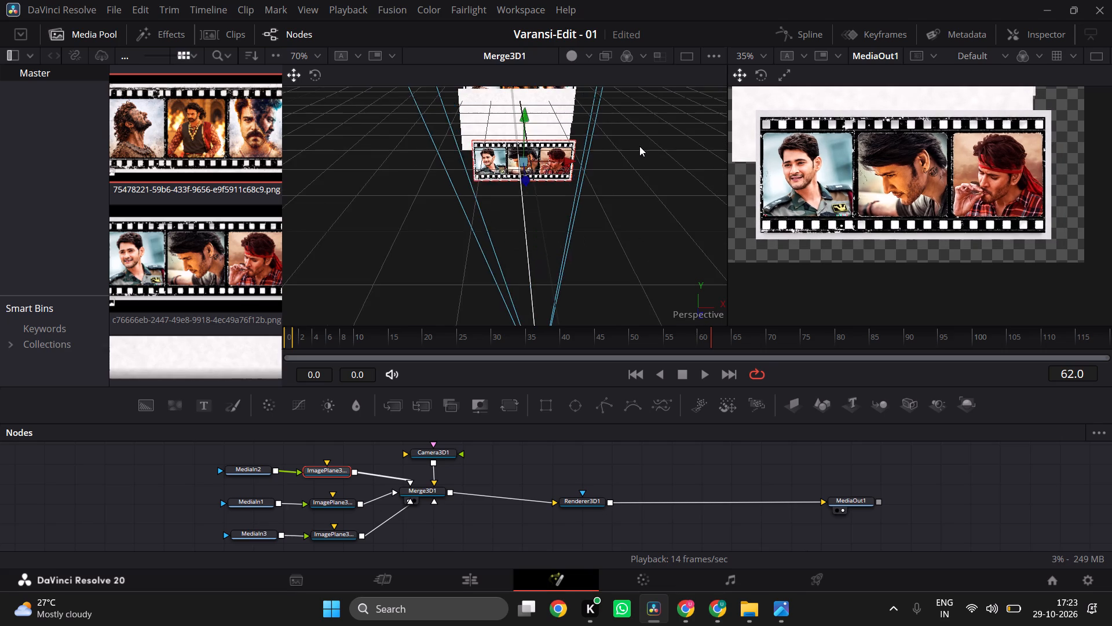
{"action": "scroll", "coordinate": [575, 314], "scroll_direction": "down", "scroll_amount": 1}
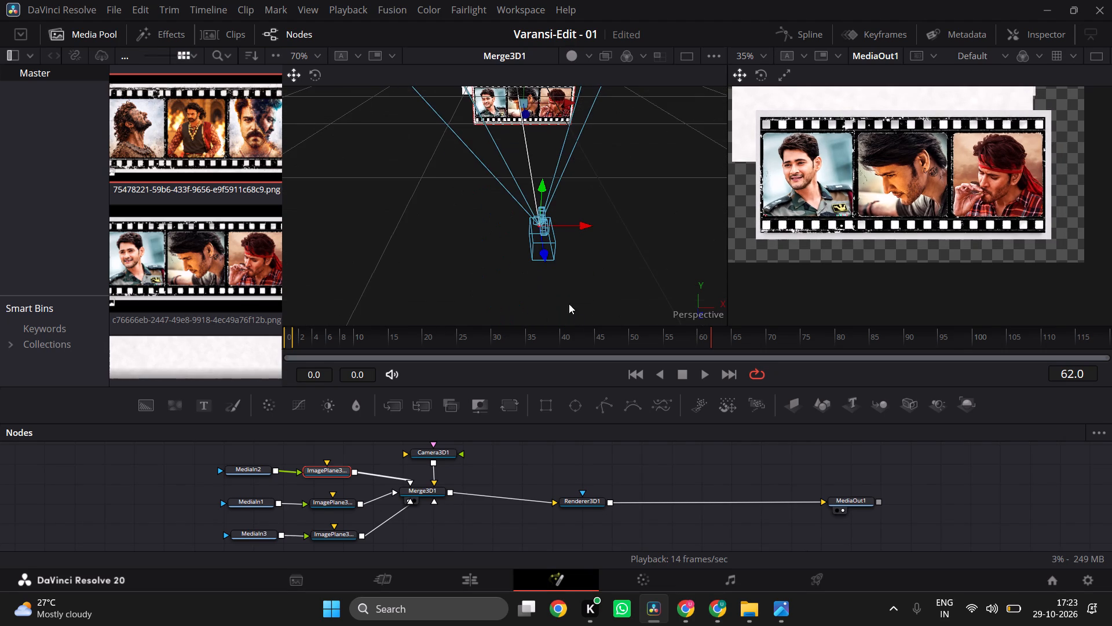
{"action": "left_click", "coordinate": [545, 251]}
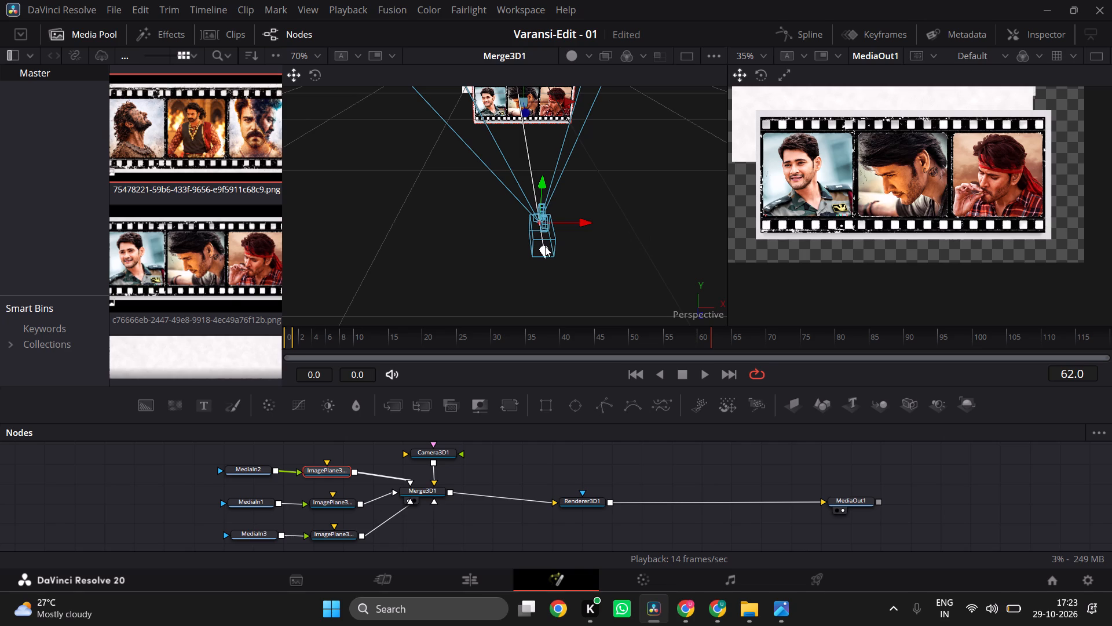
{"action": "left_click_drag", "start_coordinate": [545, 246], "coordinate": [539, 230]}
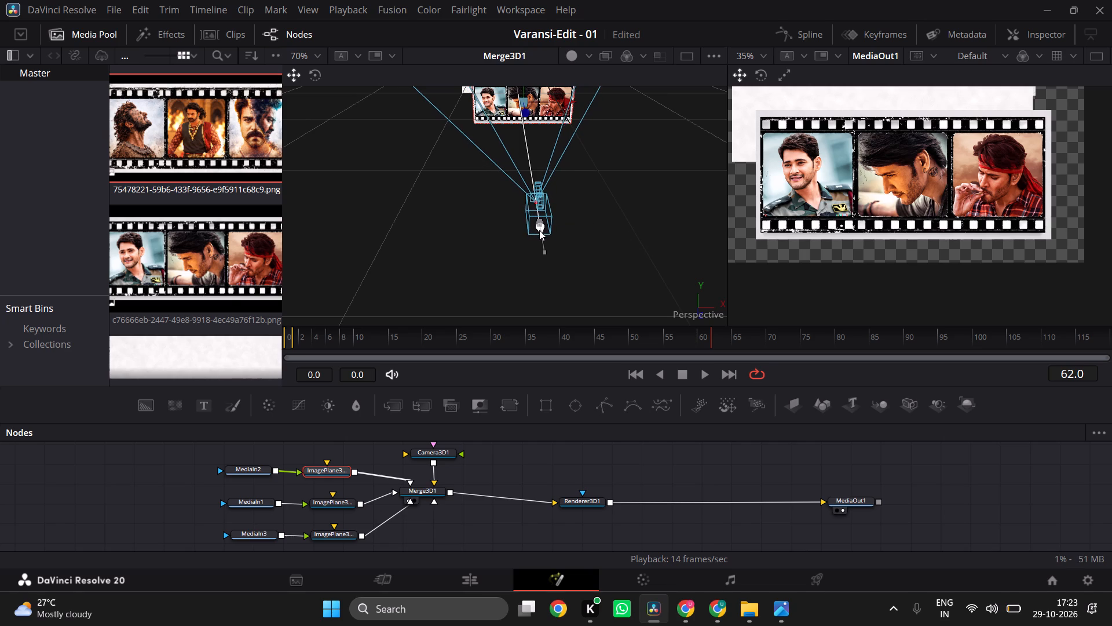
{"action": "left_click_drag", "start_coordinate": [539, 230], "coordinate": [541, 241]}
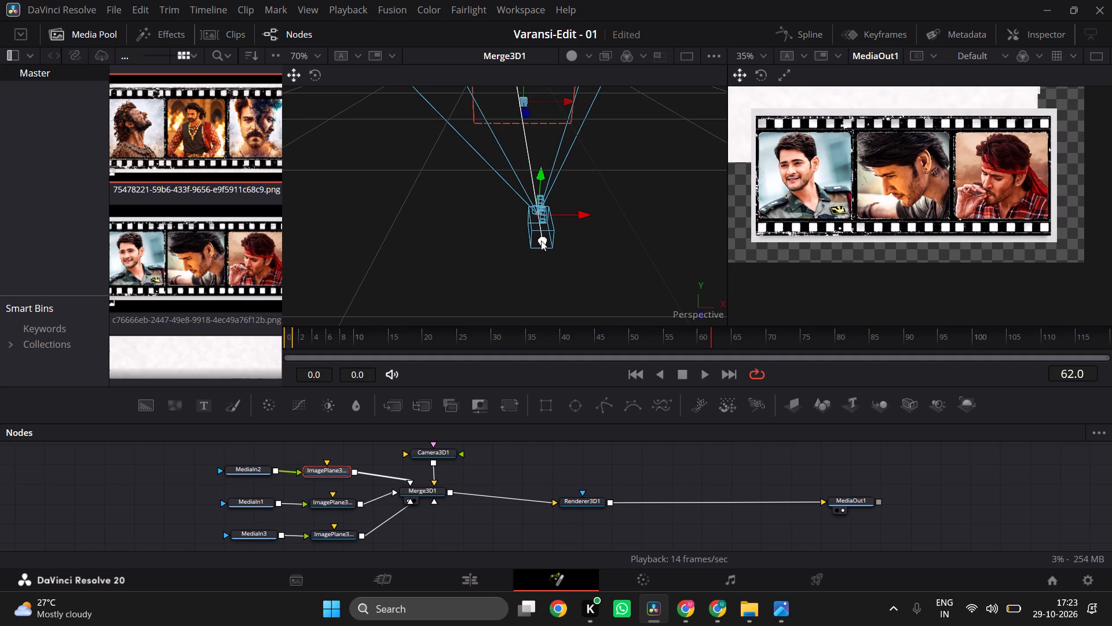
{"action": "left_click", "coordinate": [631, 183]}
{"action": "scroll", "coordinate": [631, 183], "scroll_direction": "up", "scroll_amount": 1}
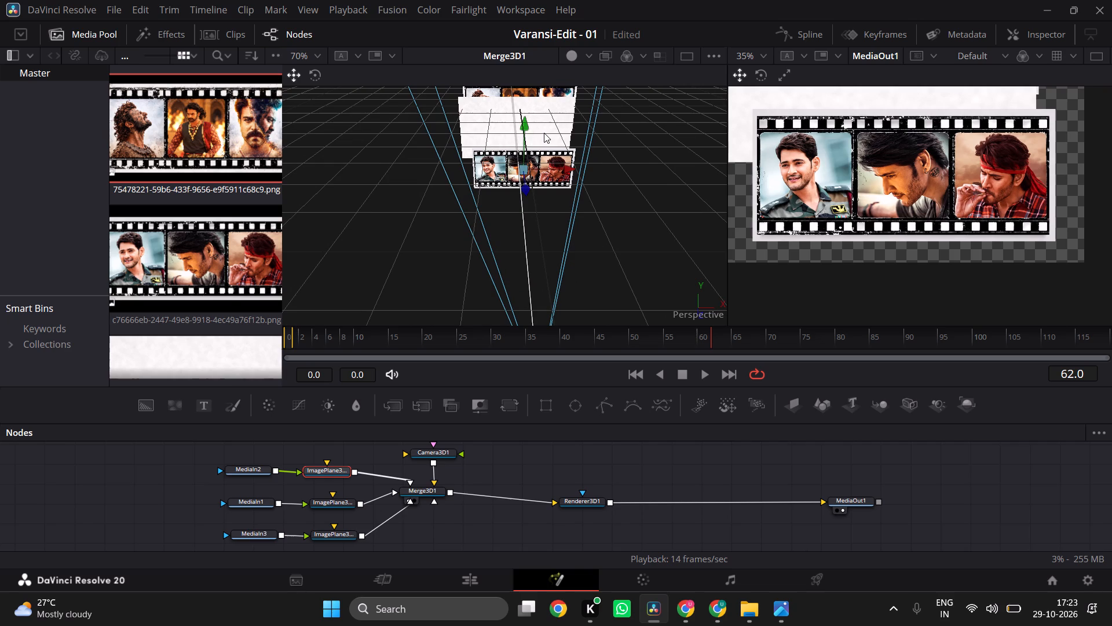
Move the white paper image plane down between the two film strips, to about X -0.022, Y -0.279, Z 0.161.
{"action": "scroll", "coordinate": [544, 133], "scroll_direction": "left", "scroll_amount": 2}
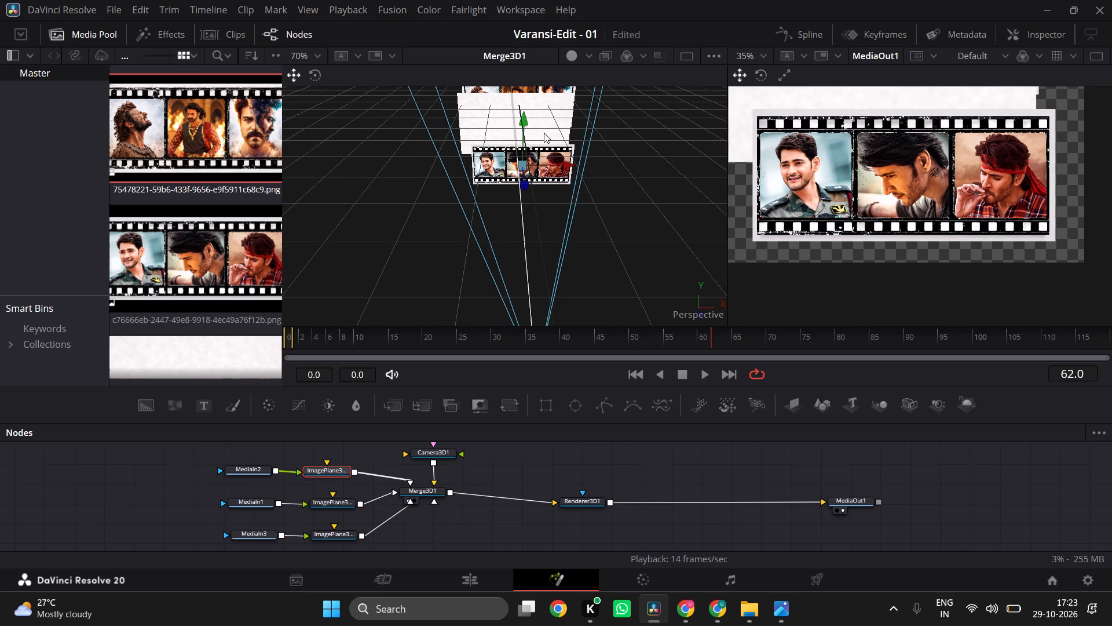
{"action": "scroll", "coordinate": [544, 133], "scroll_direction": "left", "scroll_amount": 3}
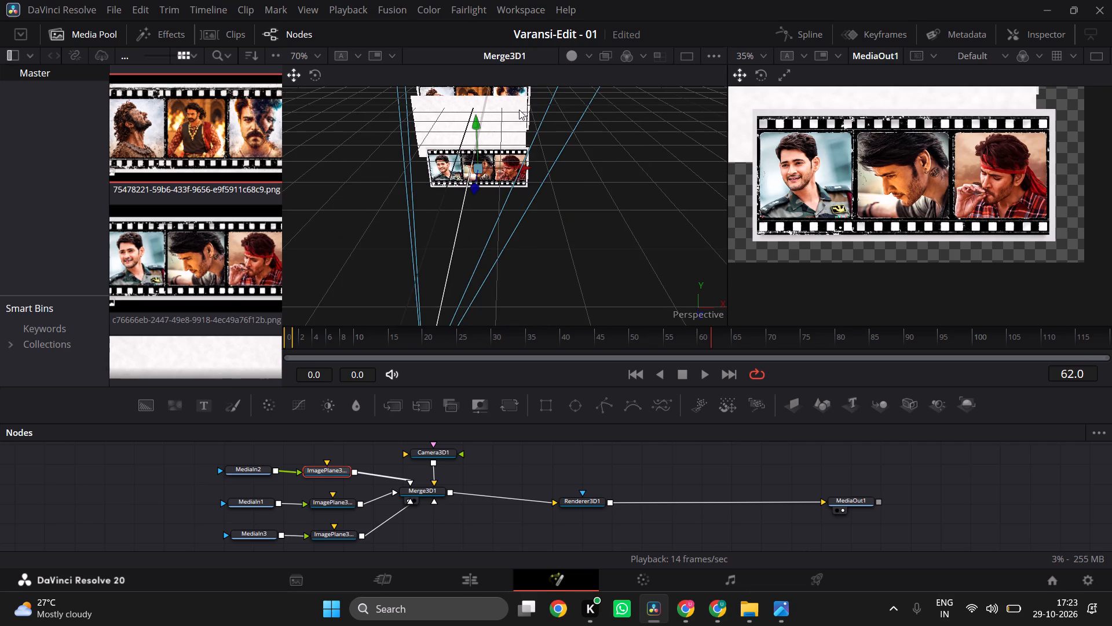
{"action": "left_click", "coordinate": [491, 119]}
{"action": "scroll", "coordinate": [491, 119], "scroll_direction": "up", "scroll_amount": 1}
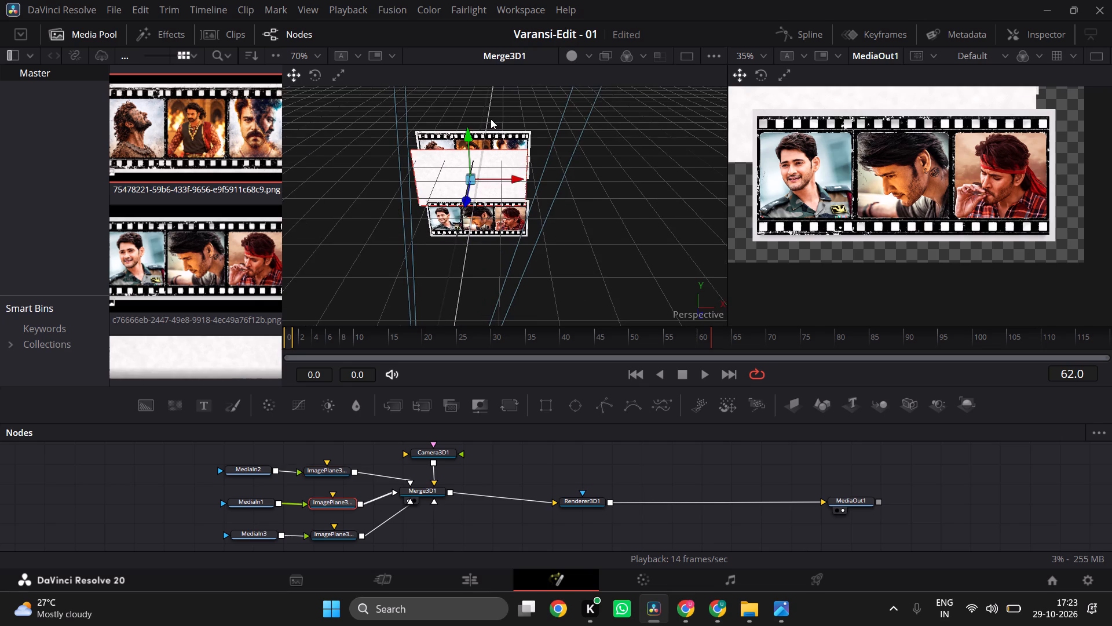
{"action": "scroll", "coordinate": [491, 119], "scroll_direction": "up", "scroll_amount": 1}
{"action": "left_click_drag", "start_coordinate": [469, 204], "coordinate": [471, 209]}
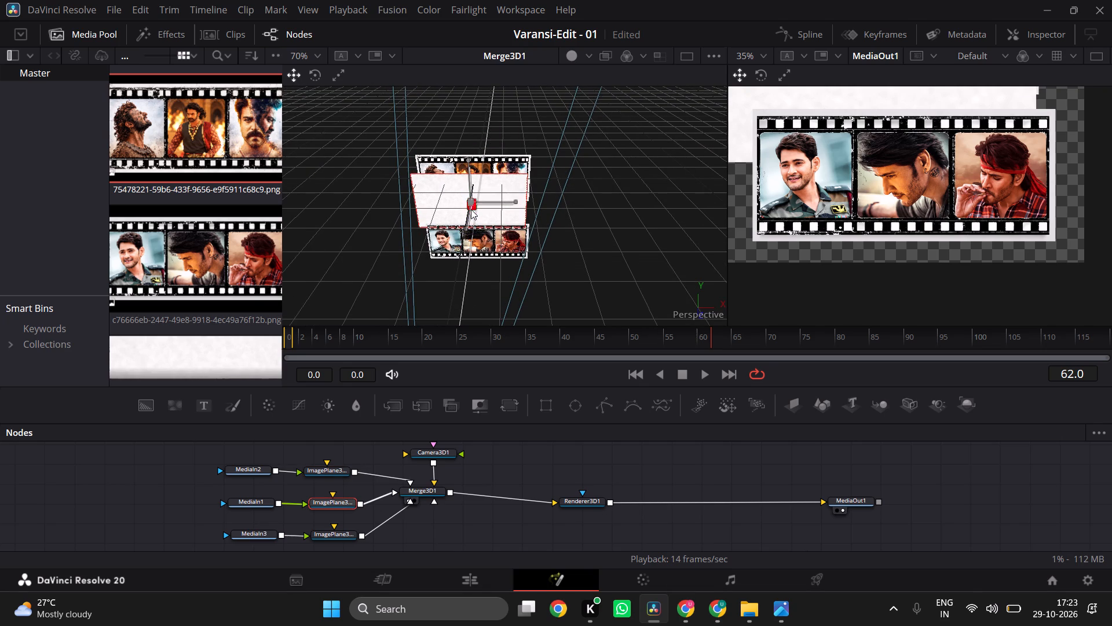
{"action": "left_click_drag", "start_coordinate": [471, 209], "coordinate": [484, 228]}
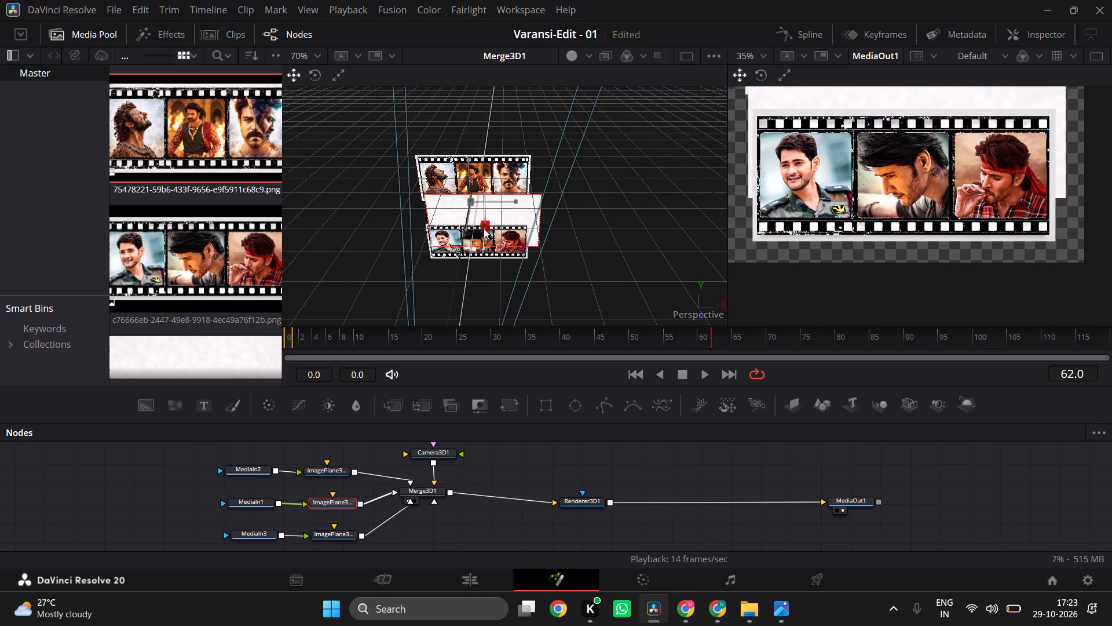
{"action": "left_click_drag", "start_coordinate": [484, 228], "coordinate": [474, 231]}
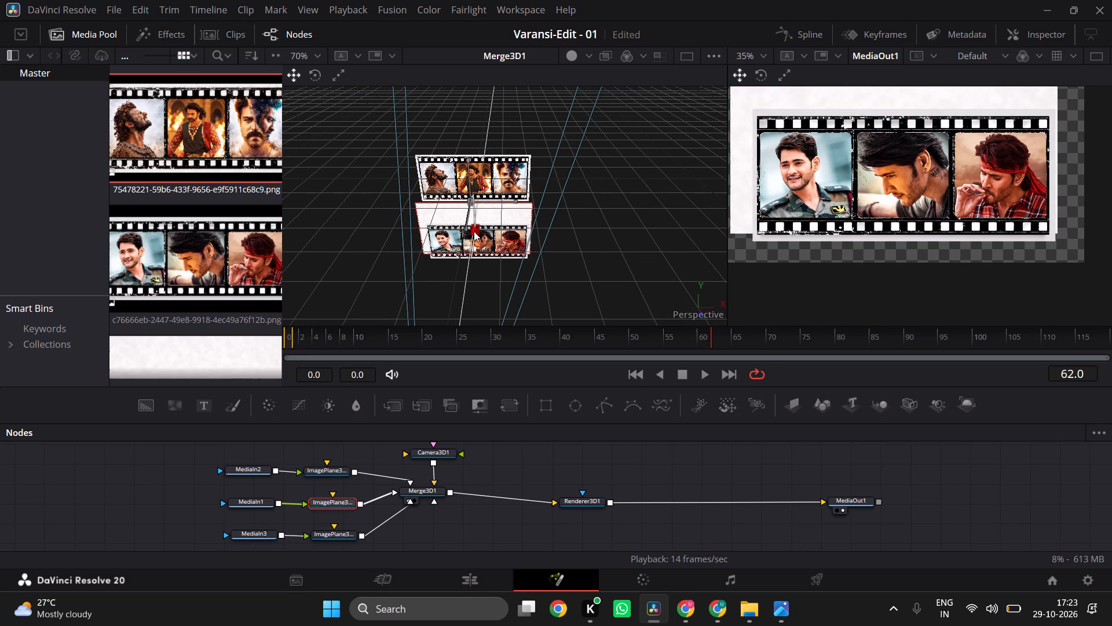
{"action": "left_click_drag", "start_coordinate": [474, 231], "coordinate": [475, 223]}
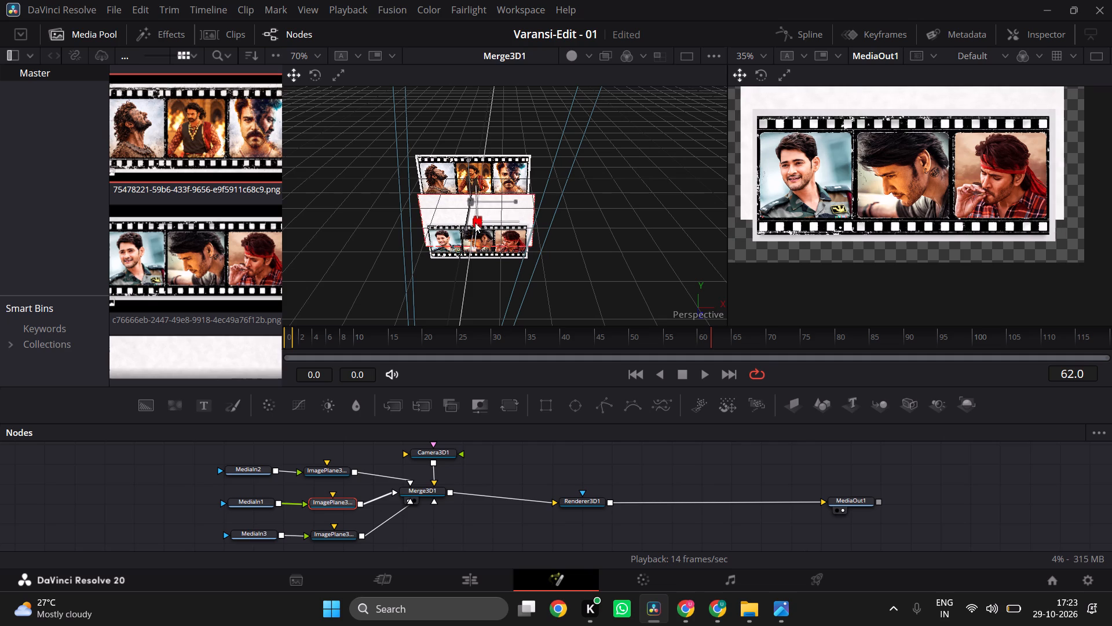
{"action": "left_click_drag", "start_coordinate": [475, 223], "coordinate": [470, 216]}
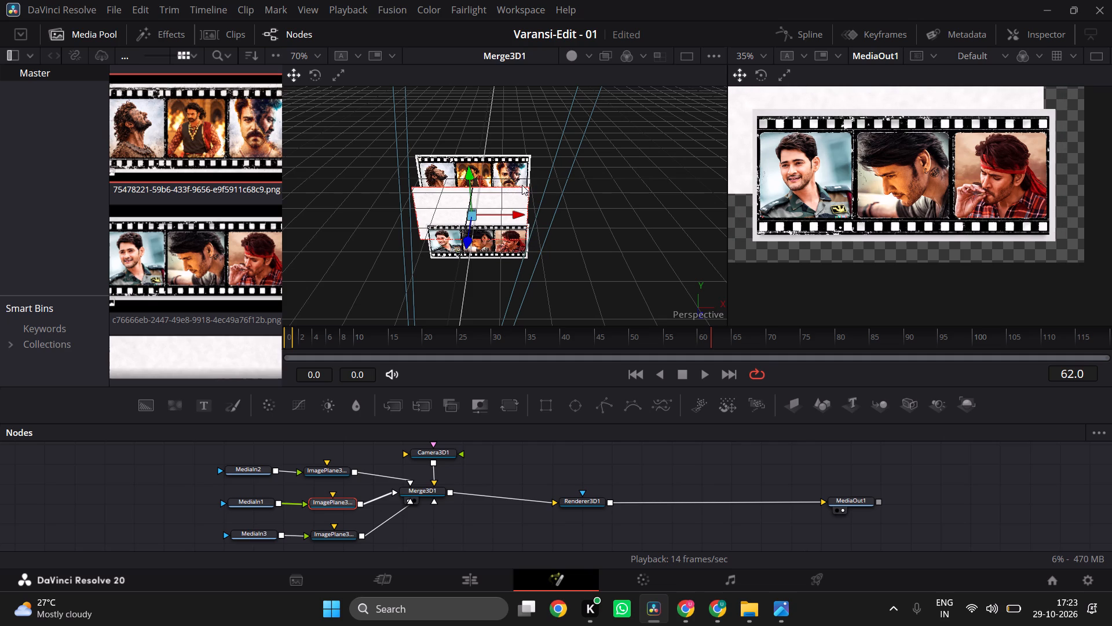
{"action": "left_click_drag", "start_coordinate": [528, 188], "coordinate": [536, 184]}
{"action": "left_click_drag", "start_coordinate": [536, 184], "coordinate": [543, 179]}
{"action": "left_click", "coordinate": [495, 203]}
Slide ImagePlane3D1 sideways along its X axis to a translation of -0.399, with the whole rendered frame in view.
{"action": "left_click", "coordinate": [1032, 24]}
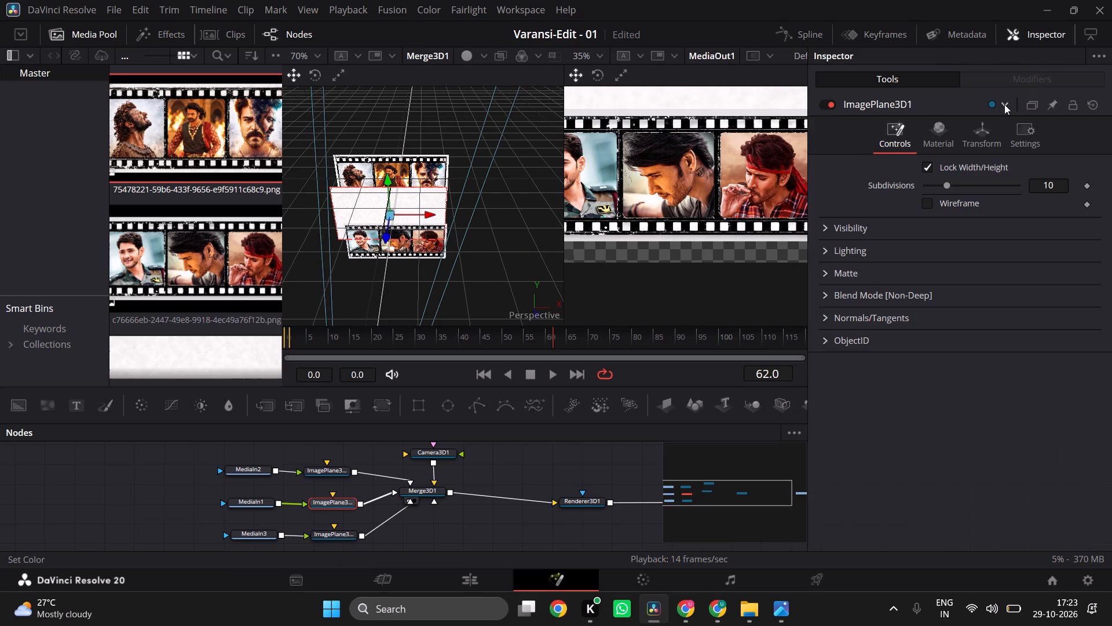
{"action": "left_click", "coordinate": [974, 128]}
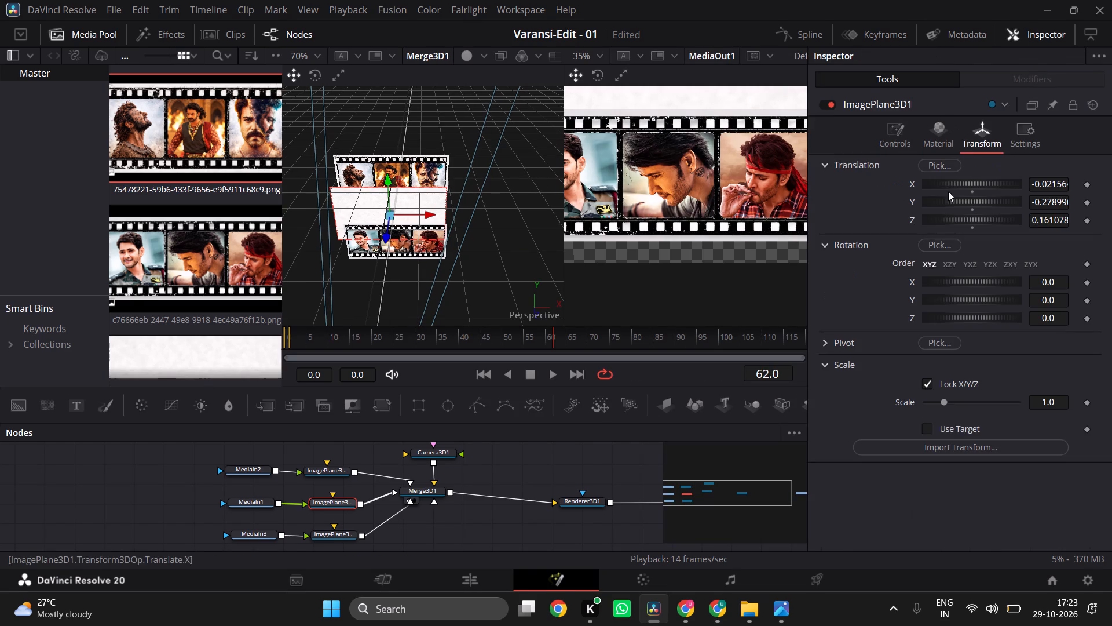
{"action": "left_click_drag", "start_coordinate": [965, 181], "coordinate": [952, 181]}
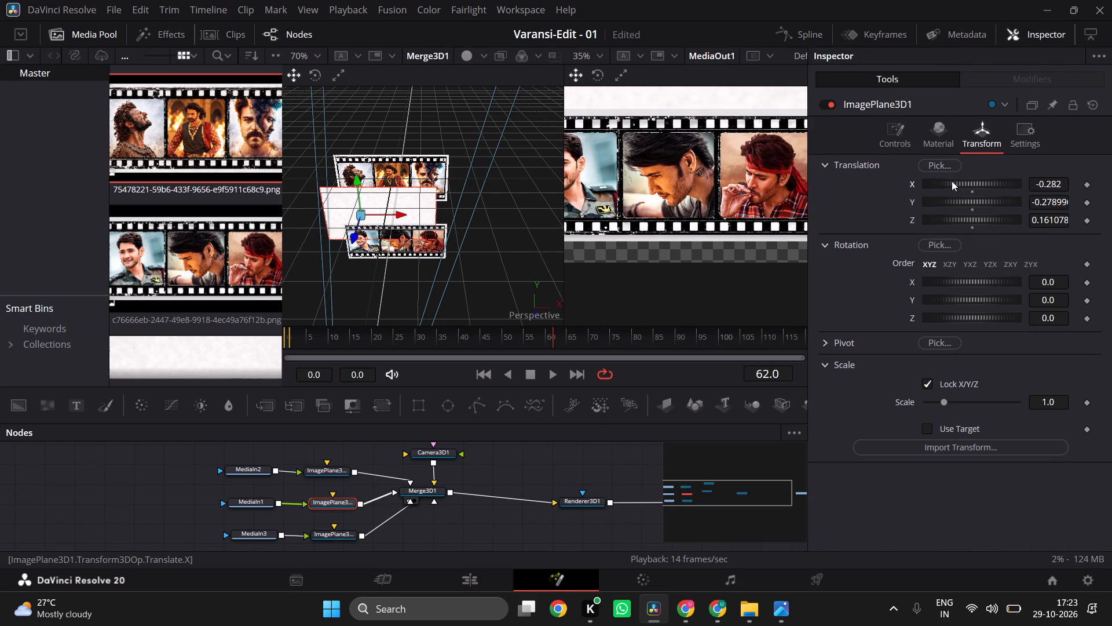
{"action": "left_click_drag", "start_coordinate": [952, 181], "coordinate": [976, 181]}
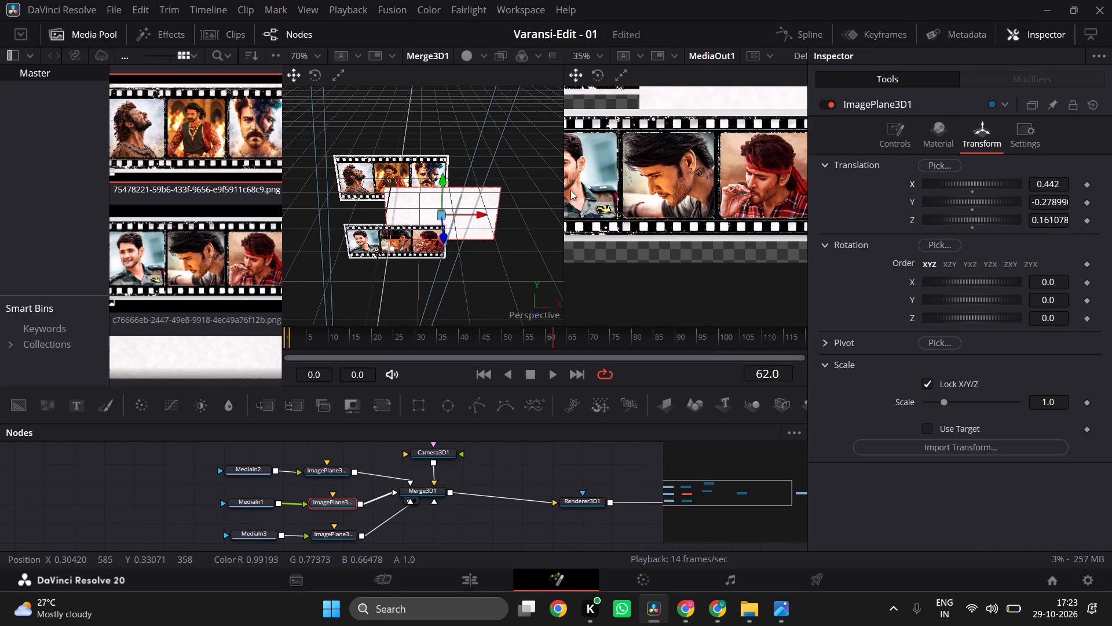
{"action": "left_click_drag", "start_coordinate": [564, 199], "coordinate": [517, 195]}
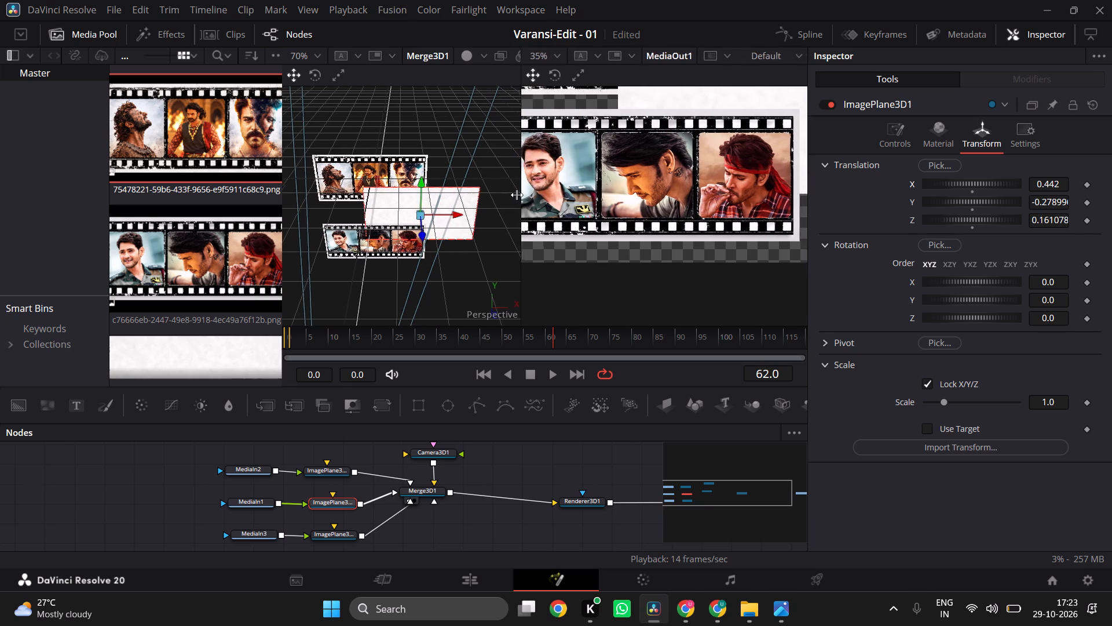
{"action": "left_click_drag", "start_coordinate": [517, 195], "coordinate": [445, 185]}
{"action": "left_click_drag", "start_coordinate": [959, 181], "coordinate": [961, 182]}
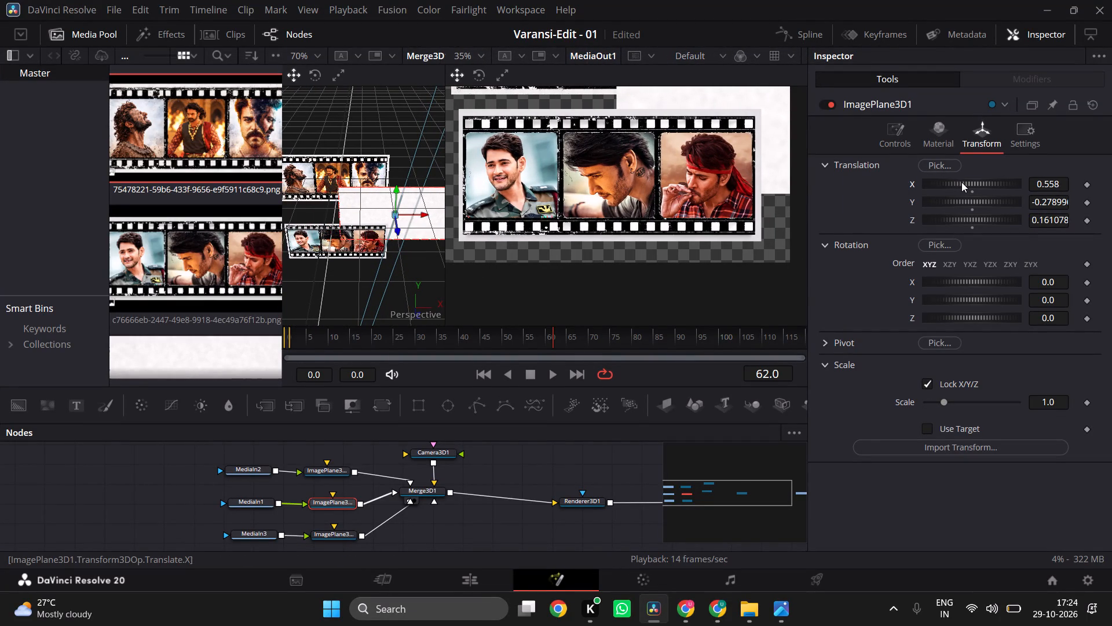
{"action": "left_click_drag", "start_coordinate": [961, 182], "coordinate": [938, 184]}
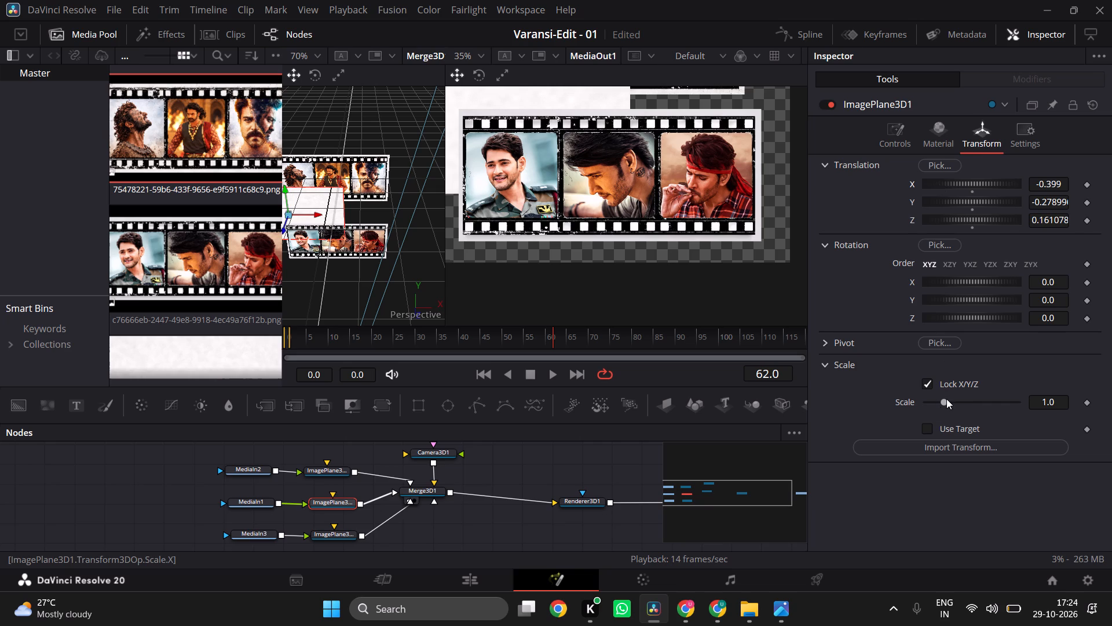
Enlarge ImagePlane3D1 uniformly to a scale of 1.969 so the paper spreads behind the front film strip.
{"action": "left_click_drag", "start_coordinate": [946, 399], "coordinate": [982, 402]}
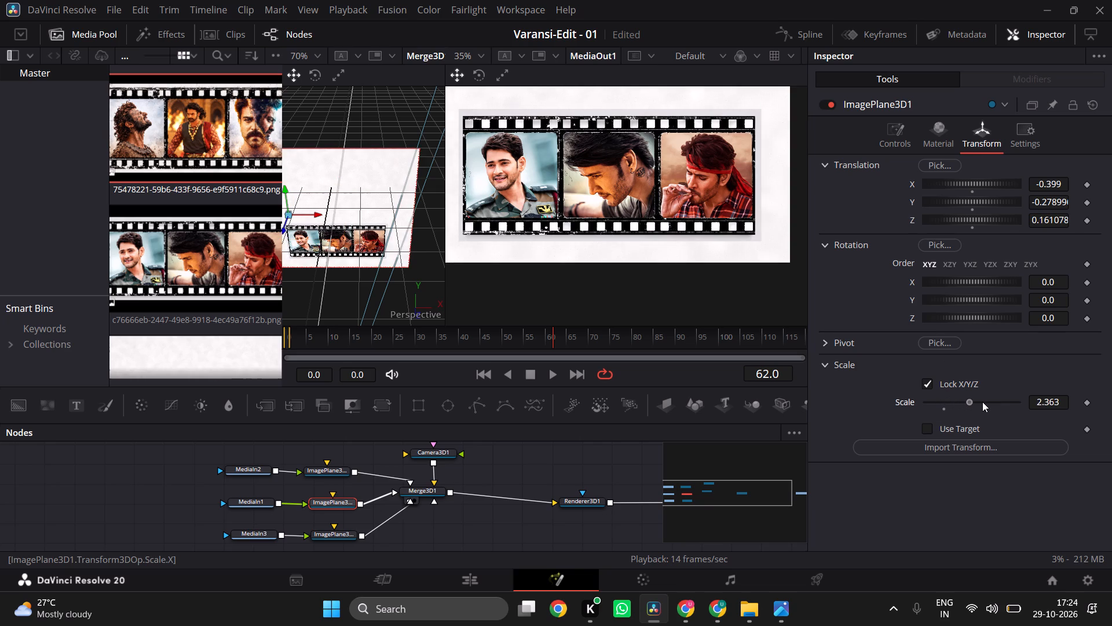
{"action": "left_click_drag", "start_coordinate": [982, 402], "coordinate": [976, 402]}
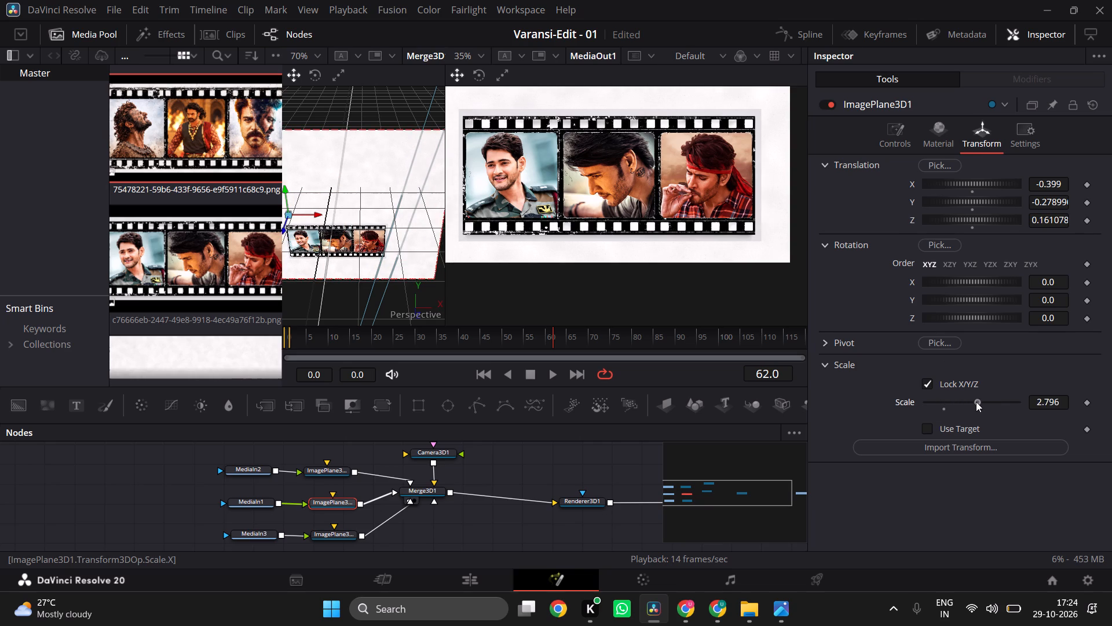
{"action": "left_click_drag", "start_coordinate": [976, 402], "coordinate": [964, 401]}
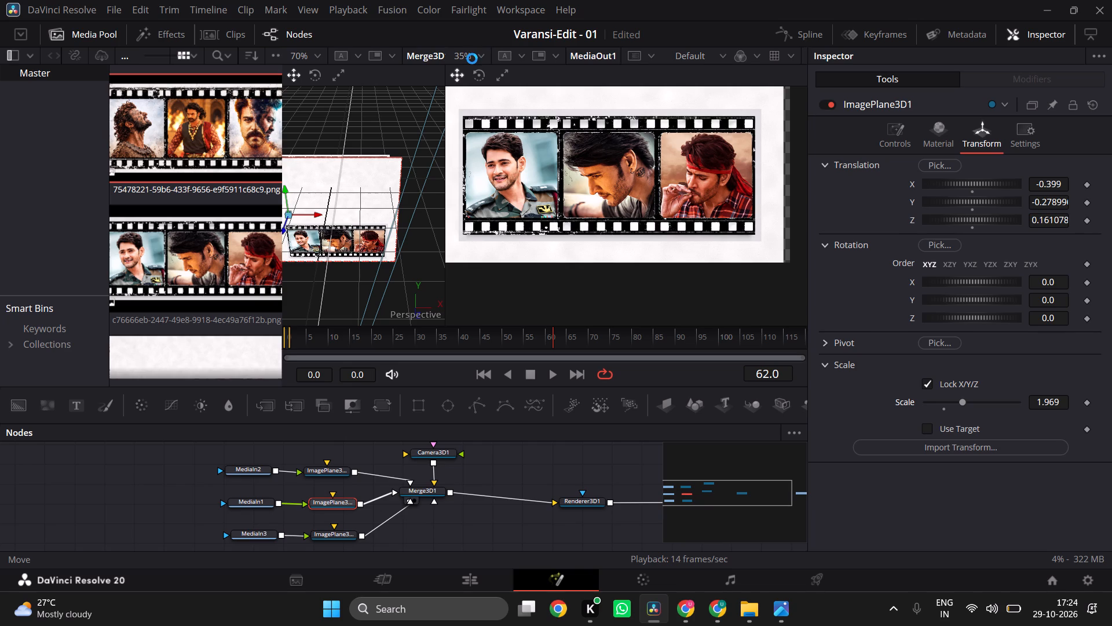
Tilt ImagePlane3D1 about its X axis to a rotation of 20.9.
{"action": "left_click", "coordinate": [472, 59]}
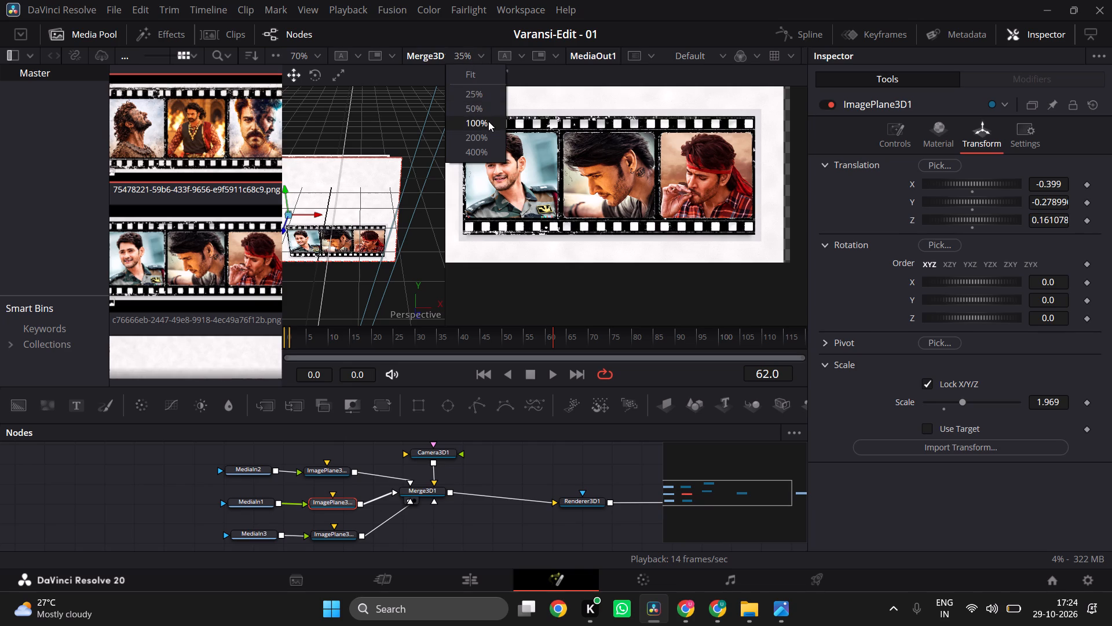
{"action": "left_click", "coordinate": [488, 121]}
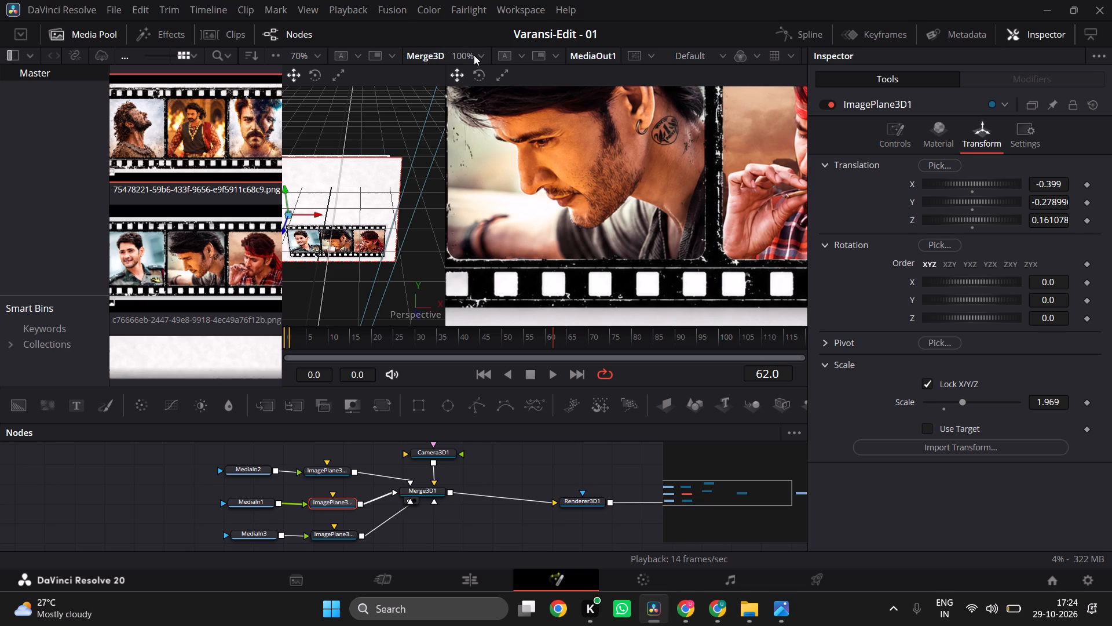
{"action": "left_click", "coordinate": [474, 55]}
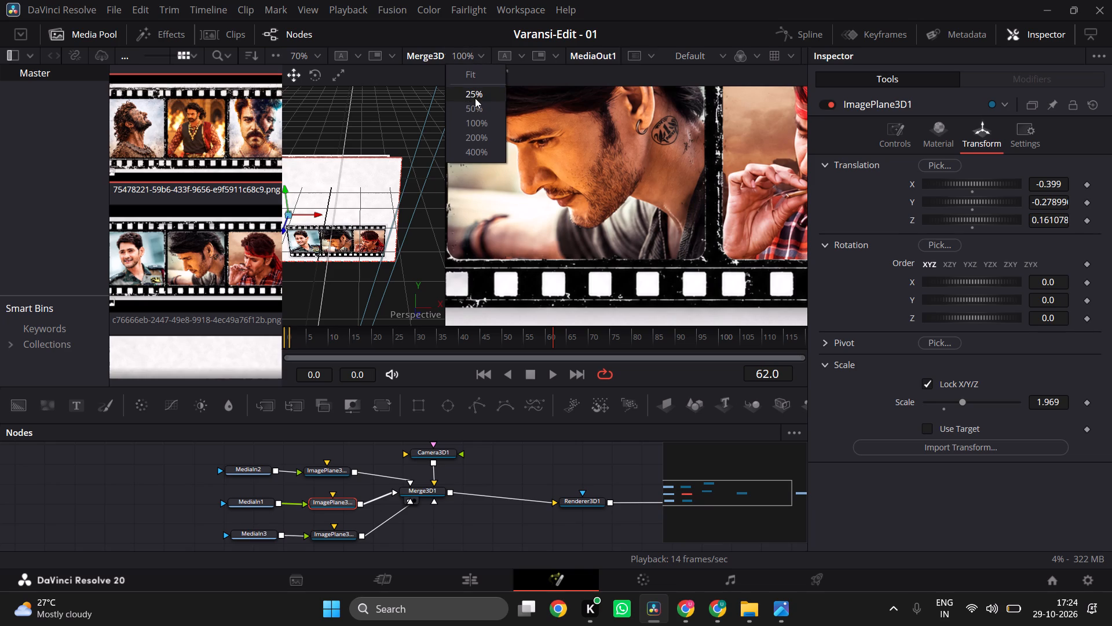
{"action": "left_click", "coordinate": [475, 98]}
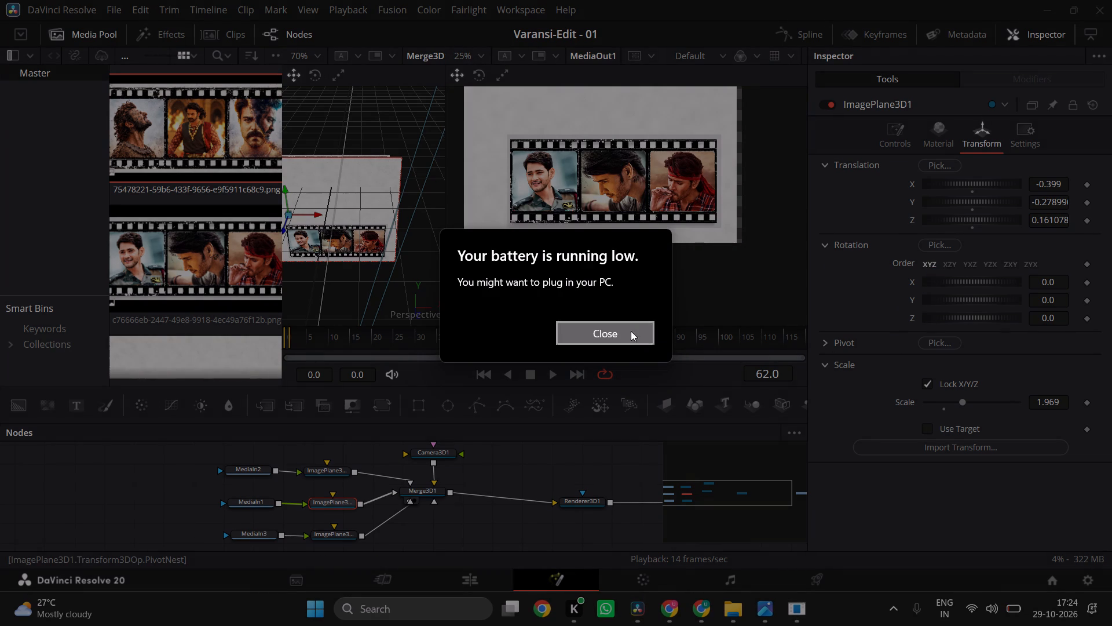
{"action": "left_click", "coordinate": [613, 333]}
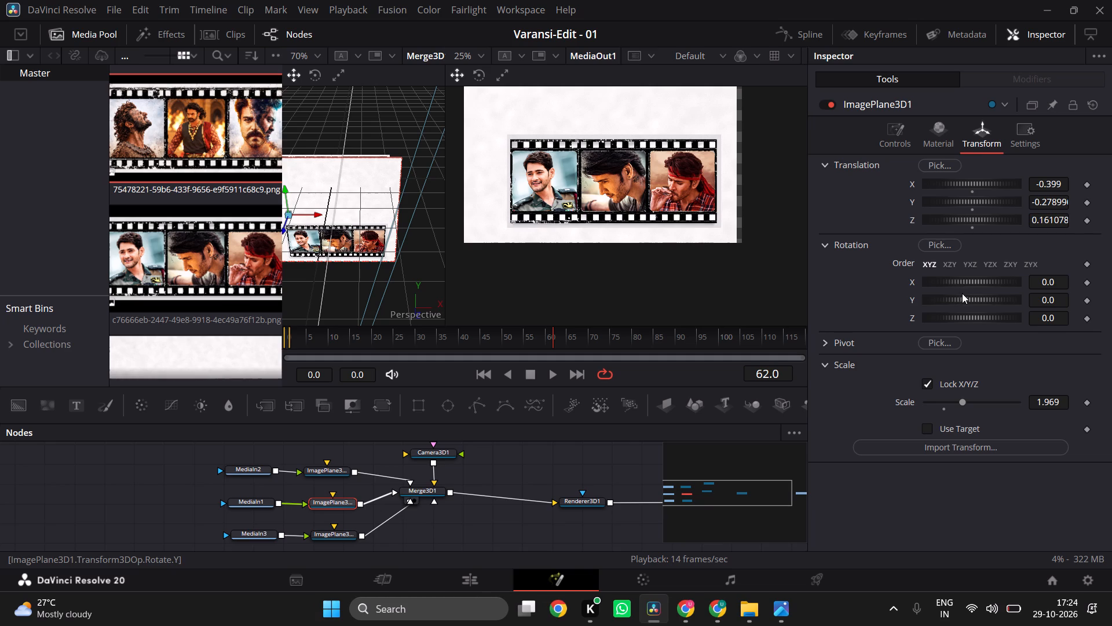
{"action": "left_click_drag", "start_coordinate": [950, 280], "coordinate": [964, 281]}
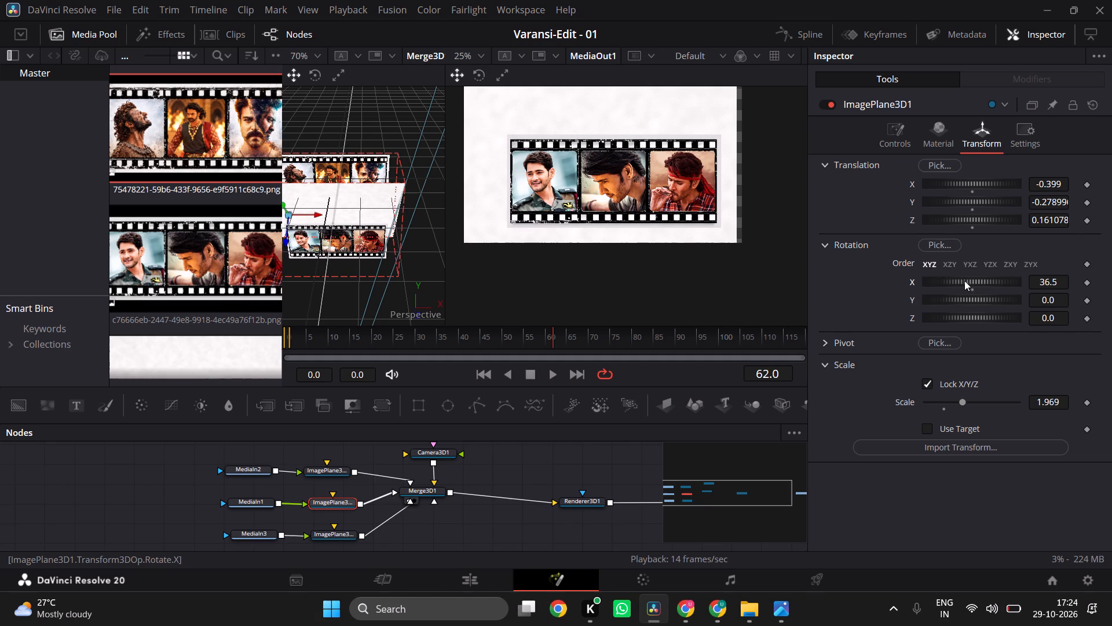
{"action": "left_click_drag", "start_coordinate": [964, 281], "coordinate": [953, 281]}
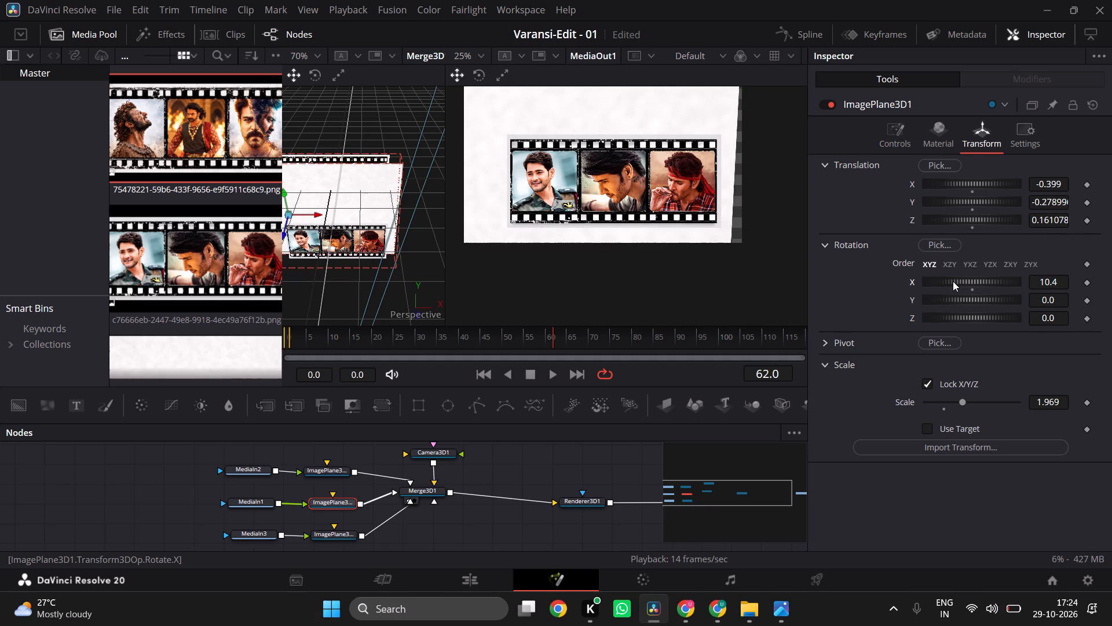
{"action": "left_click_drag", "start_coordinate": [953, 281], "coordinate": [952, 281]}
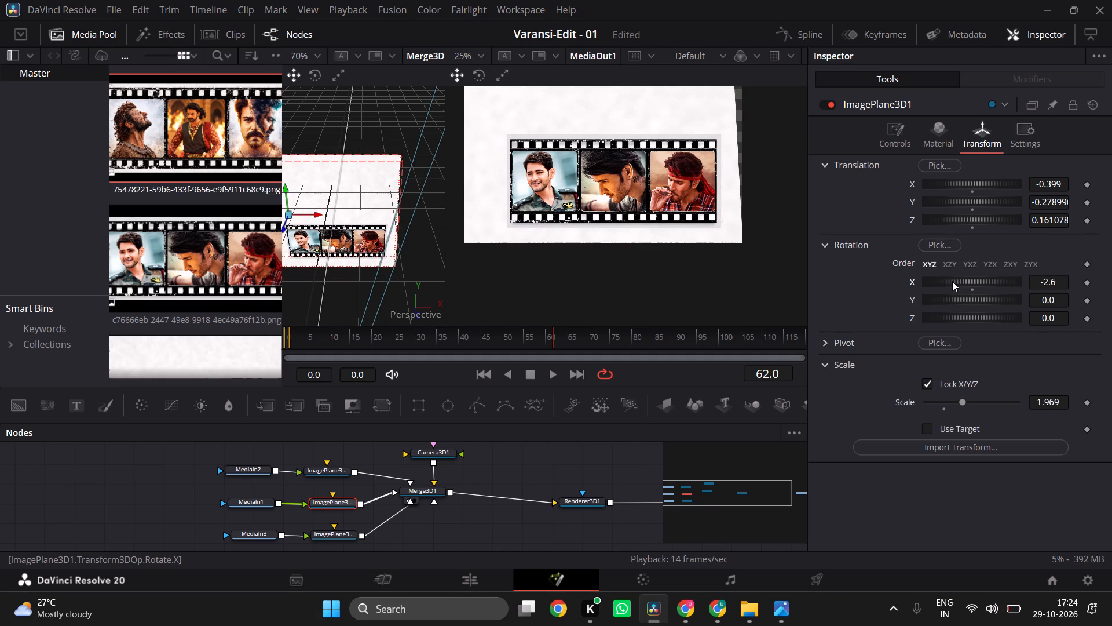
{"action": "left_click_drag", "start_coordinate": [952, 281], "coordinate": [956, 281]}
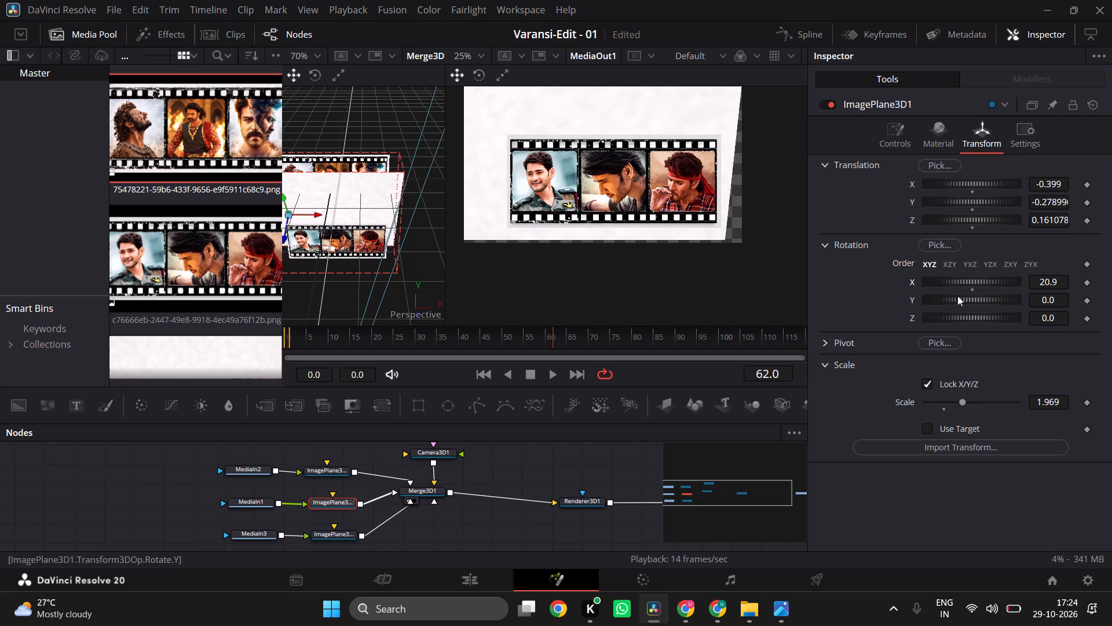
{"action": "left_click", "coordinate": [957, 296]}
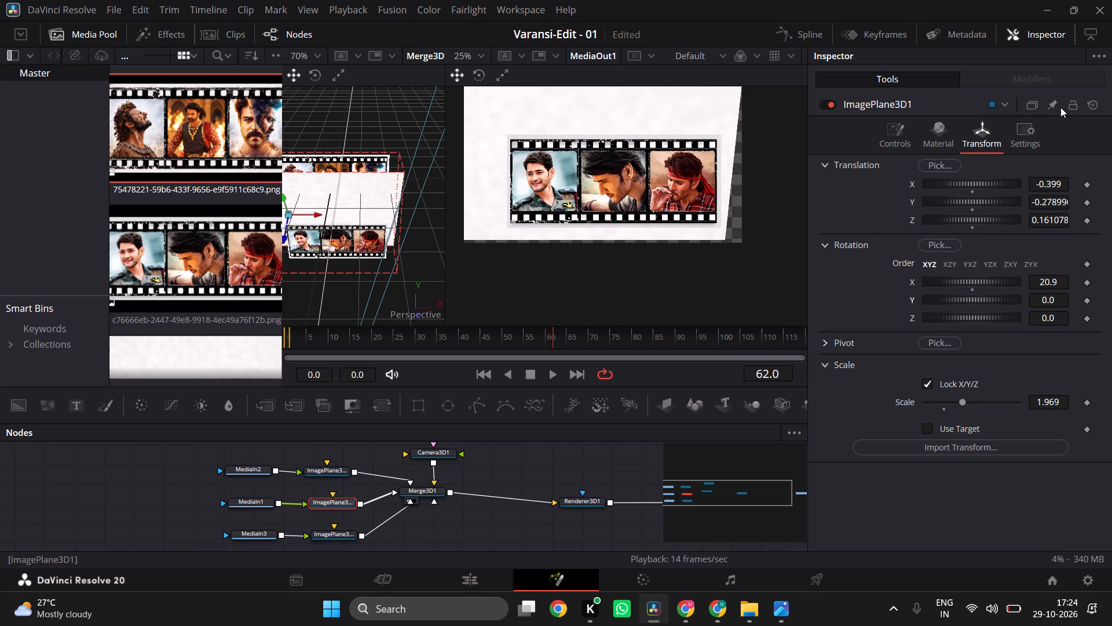
Reset all of ImagePlane3D1's settings to their defaults.
{"action": "left_click", "coordinate": [1085, 107]}
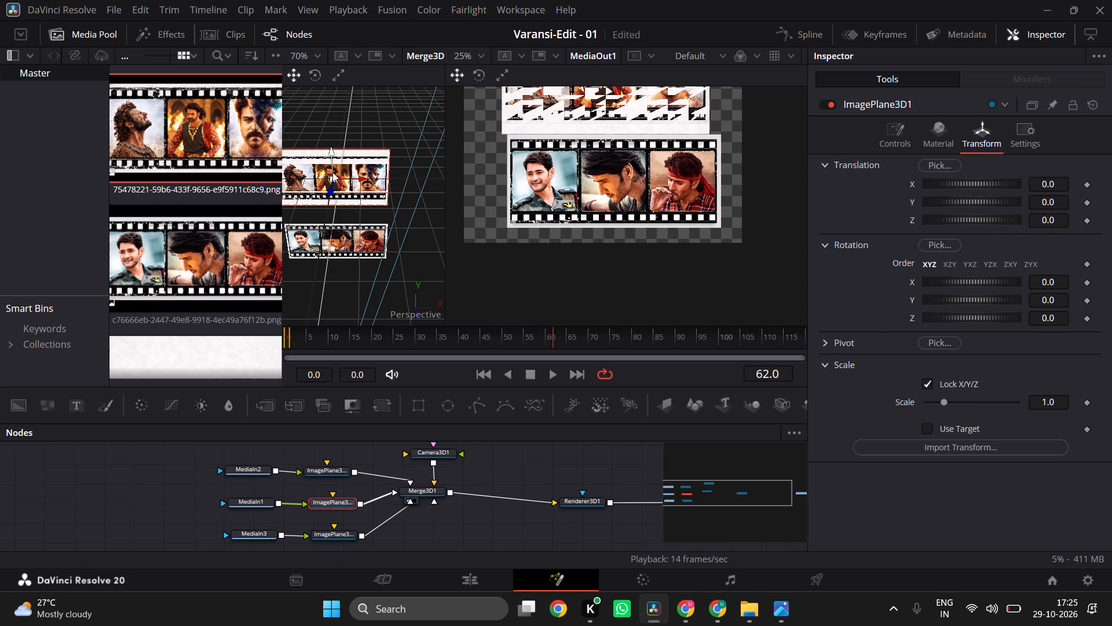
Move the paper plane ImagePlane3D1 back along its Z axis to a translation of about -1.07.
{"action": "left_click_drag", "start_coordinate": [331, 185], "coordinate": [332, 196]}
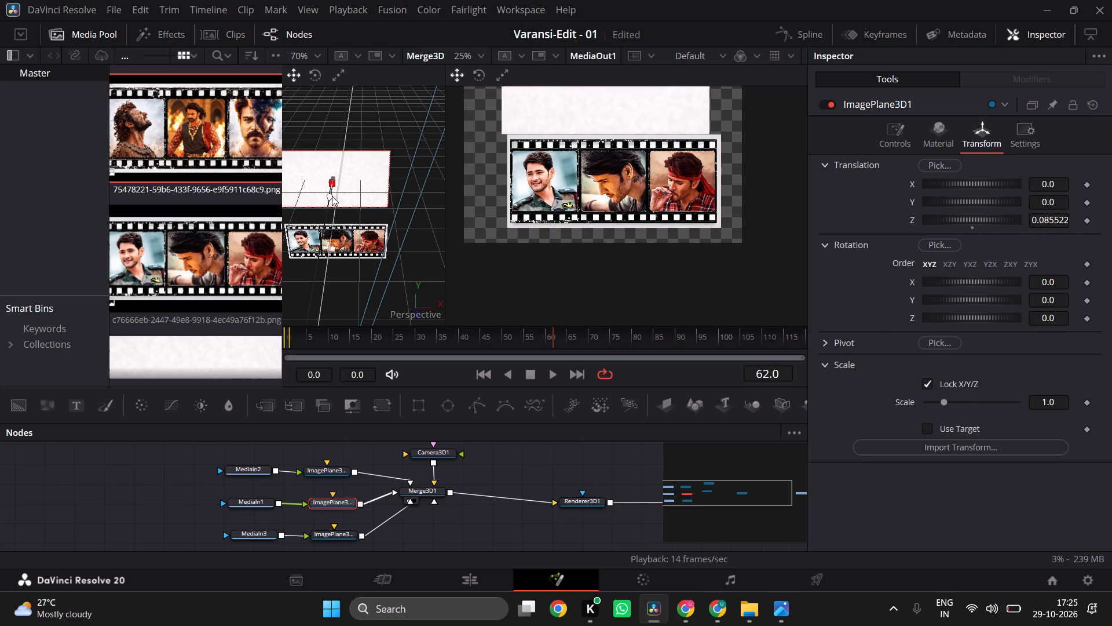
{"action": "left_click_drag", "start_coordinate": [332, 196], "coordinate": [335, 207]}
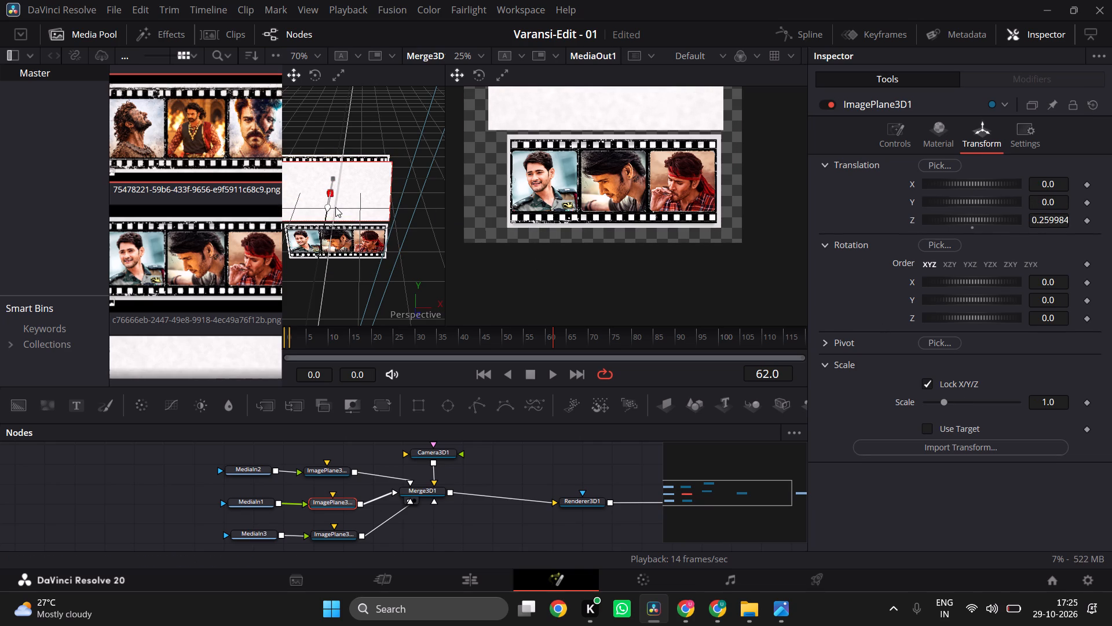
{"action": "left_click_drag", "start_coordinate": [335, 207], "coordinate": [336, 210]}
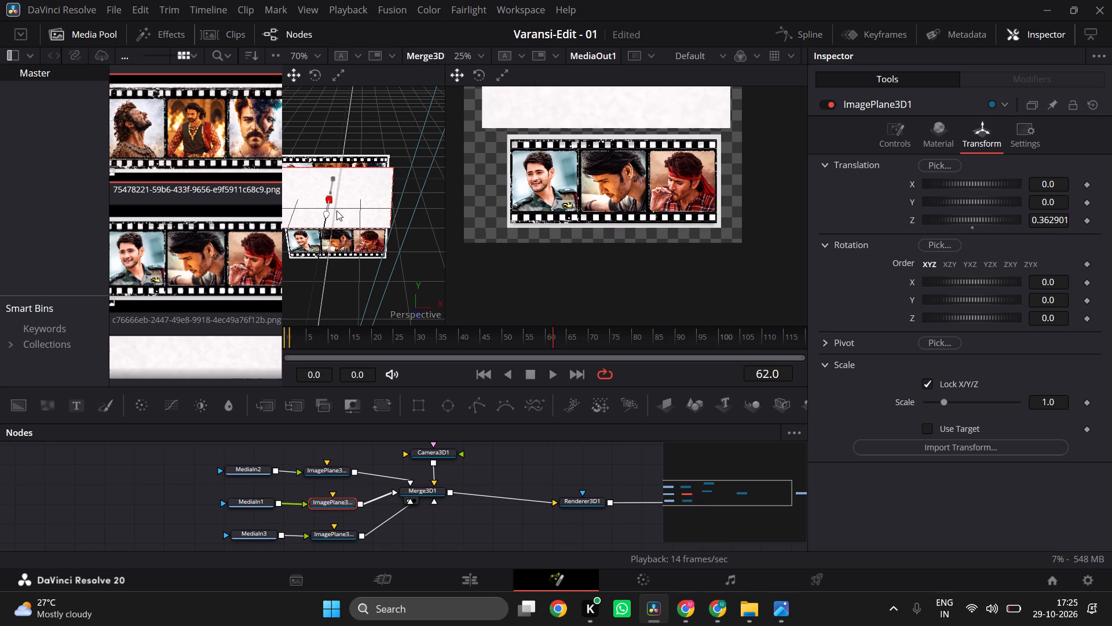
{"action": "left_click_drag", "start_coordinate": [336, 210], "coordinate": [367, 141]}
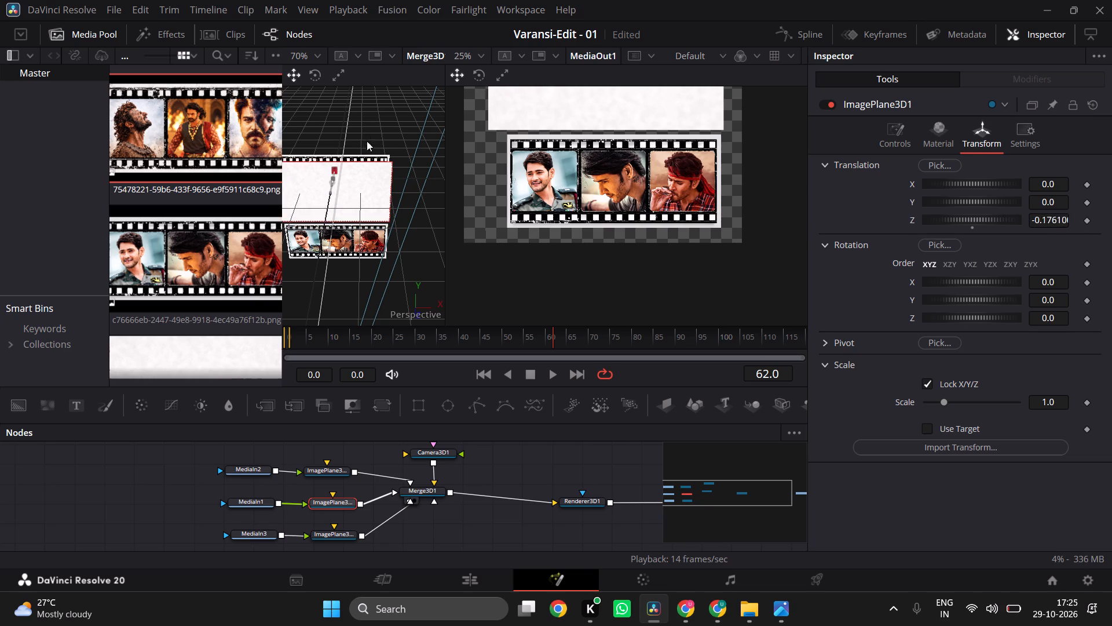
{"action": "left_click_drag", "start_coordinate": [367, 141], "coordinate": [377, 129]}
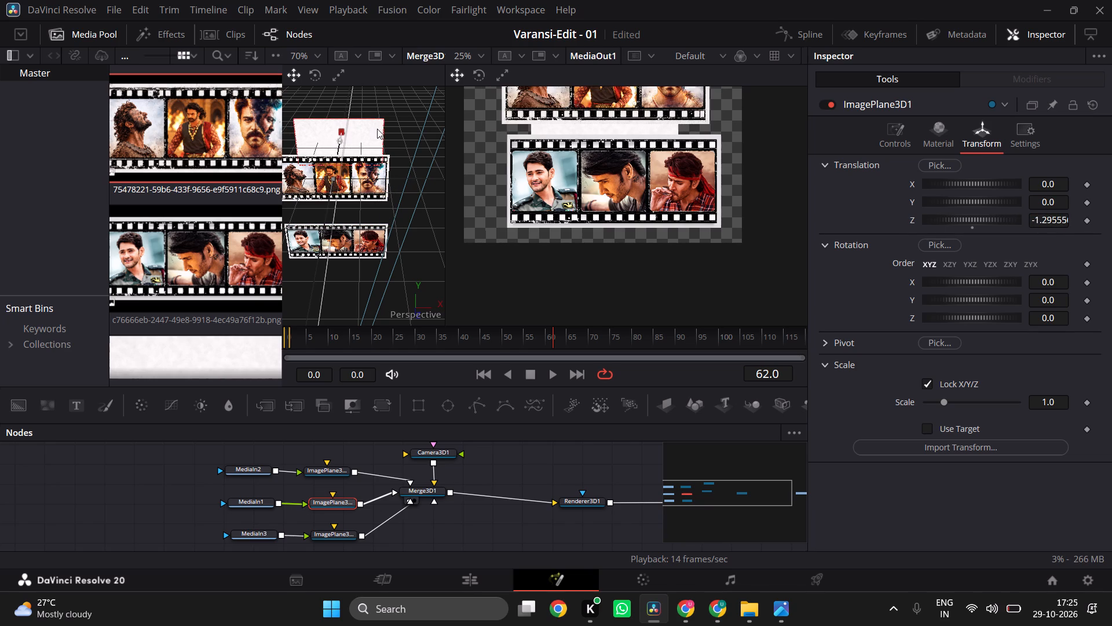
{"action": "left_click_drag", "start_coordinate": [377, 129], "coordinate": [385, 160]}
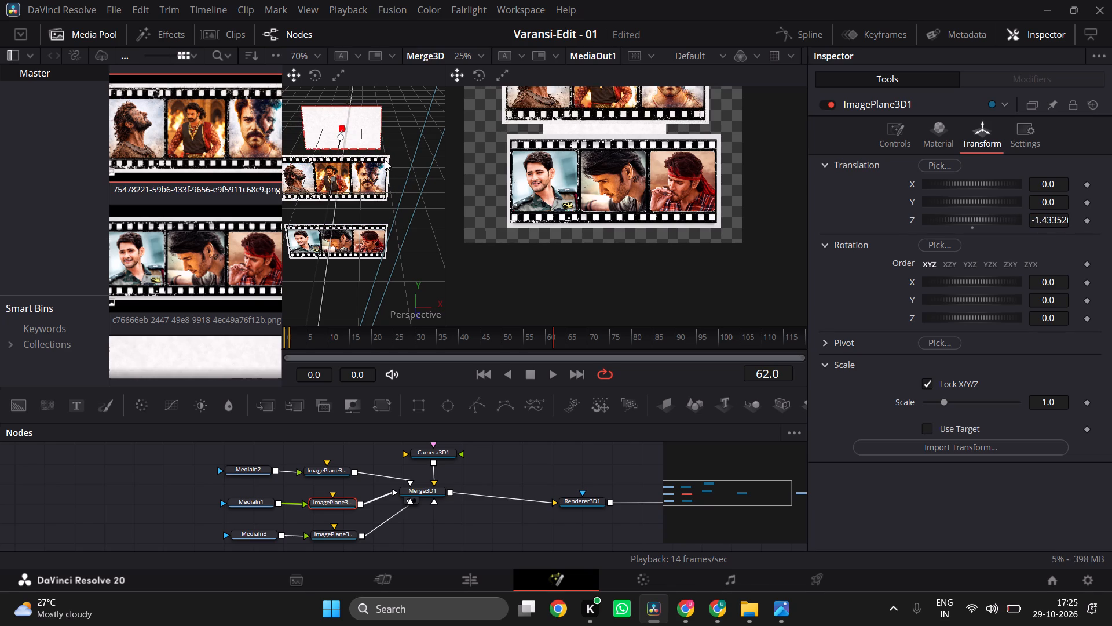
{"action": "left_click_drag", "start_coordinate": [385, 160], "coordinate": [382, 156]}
Delete the MediaIn3 node and the ImagePlane3D3 node it feeds from the node graph.
{"action": "scroll", "coordinate": [333, 223], "scroll_direction": "up", "scroll_amount": 4}
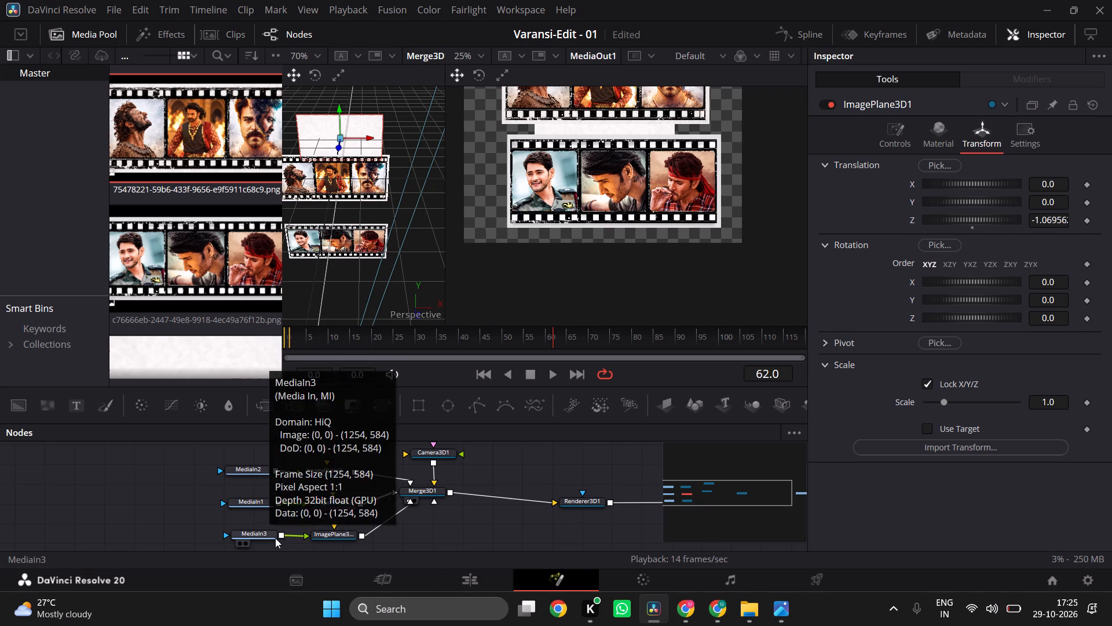
{"action": "left_click", "coordinate": [262, 530]}
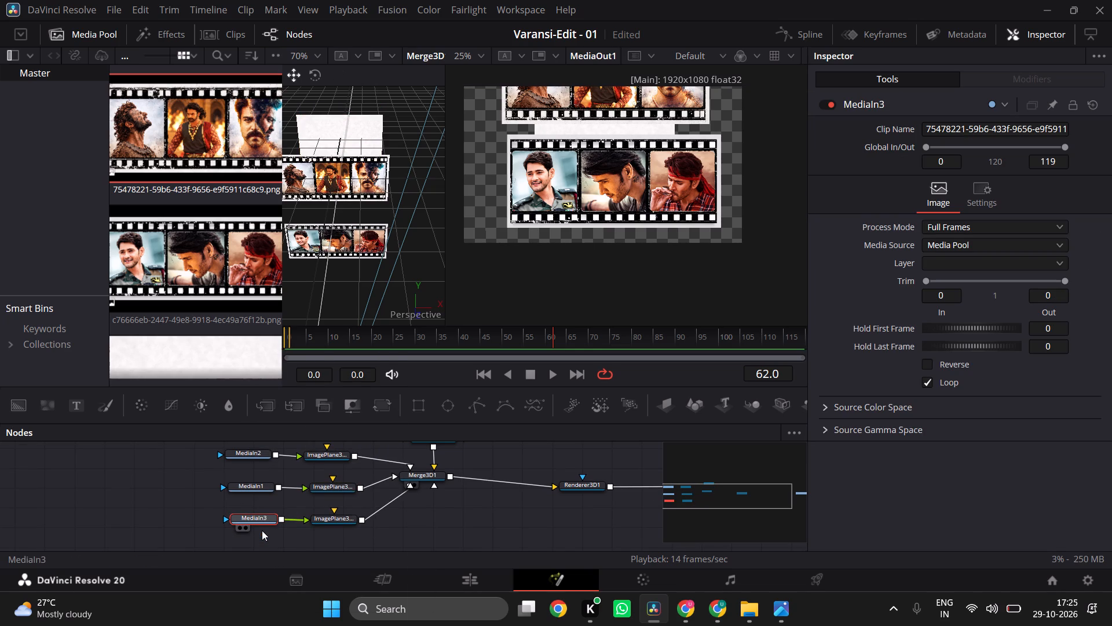
{"action": "key", "text": "Delete"}
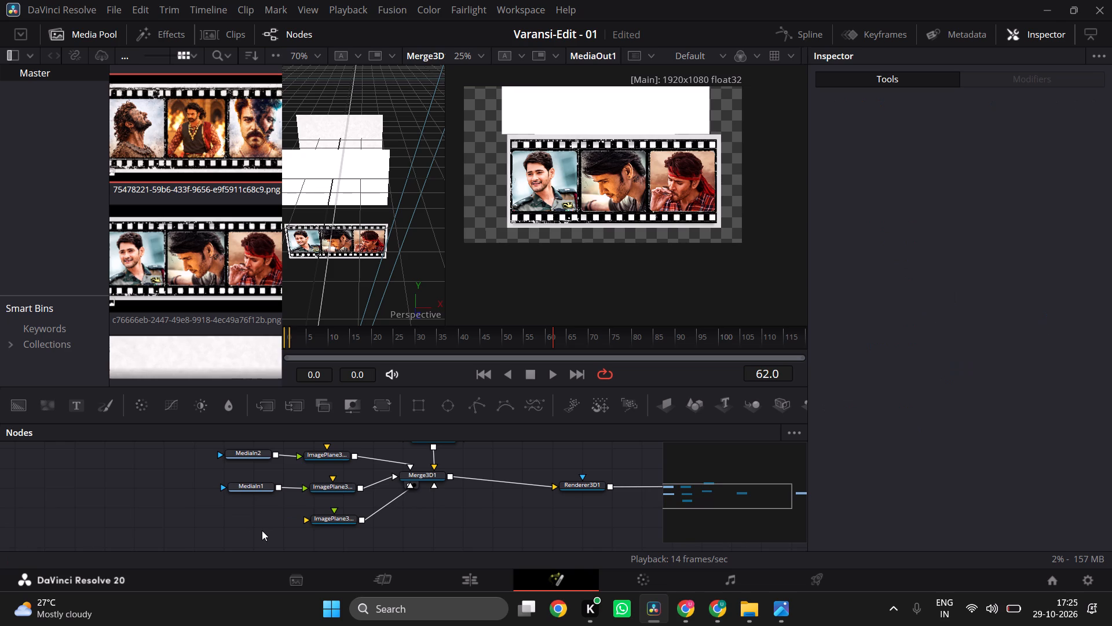
{"action": "scroll", "coordinate": [368, 165], "scroll_direction": "right", "scroll_amount": 1}
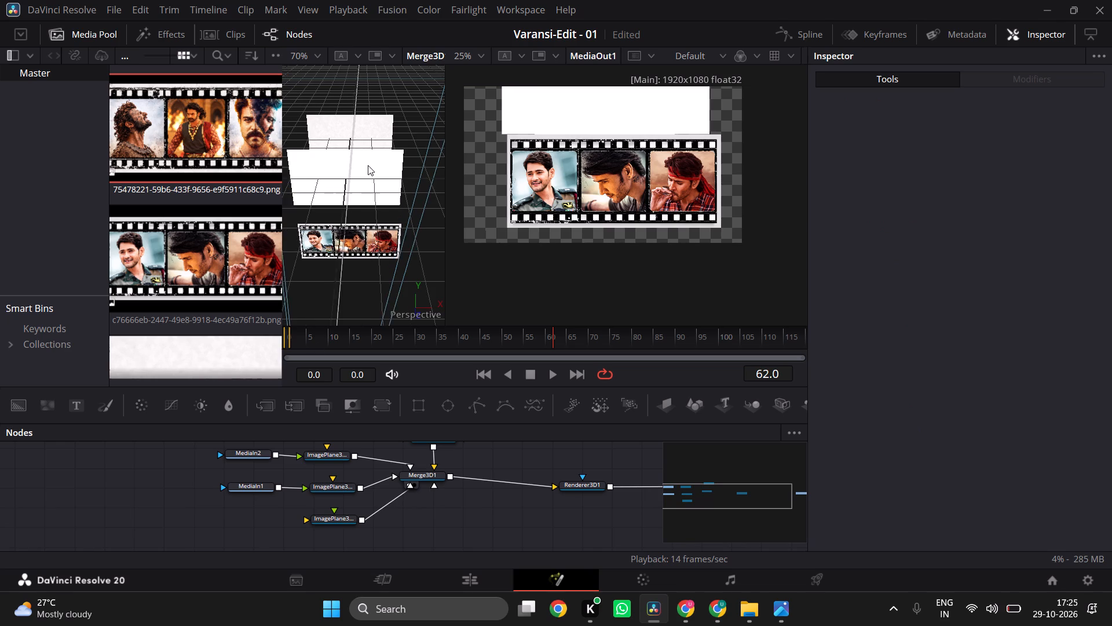
{"action": "scroll", "coordinate": [368, 165], "scroll_direction": "right", "scroll_amount": 1}
{"action": "left_click", "coordinate": [407, 172]}
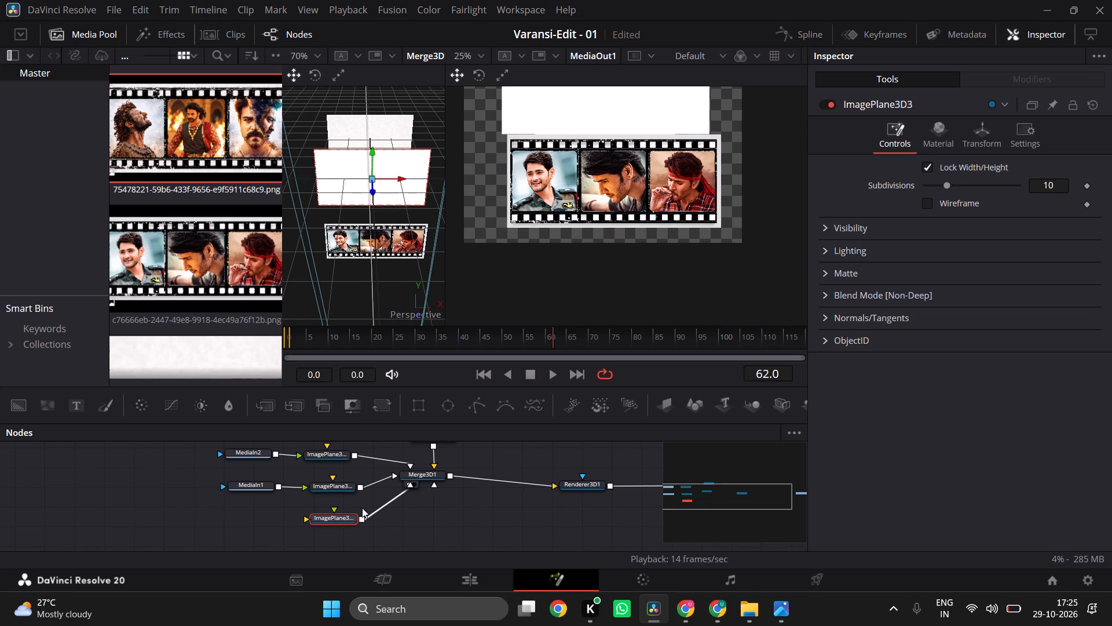
{"action": "left_click", "coordinate": [332, 519]}
{"action": "key", "text": "Delete"}
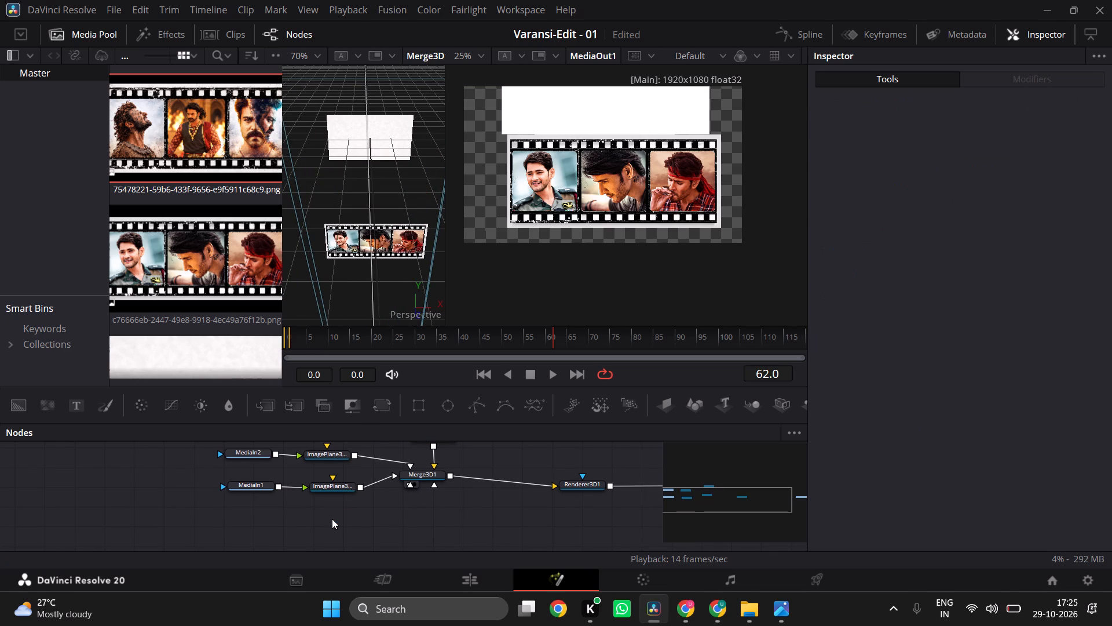
Bring ImagePlane3D1 forward along its Z axis to a translation of about 0.199.
{"action": "left_click_drag", "start_coordinate": [374, 131], "coordinate": [377, 140]}
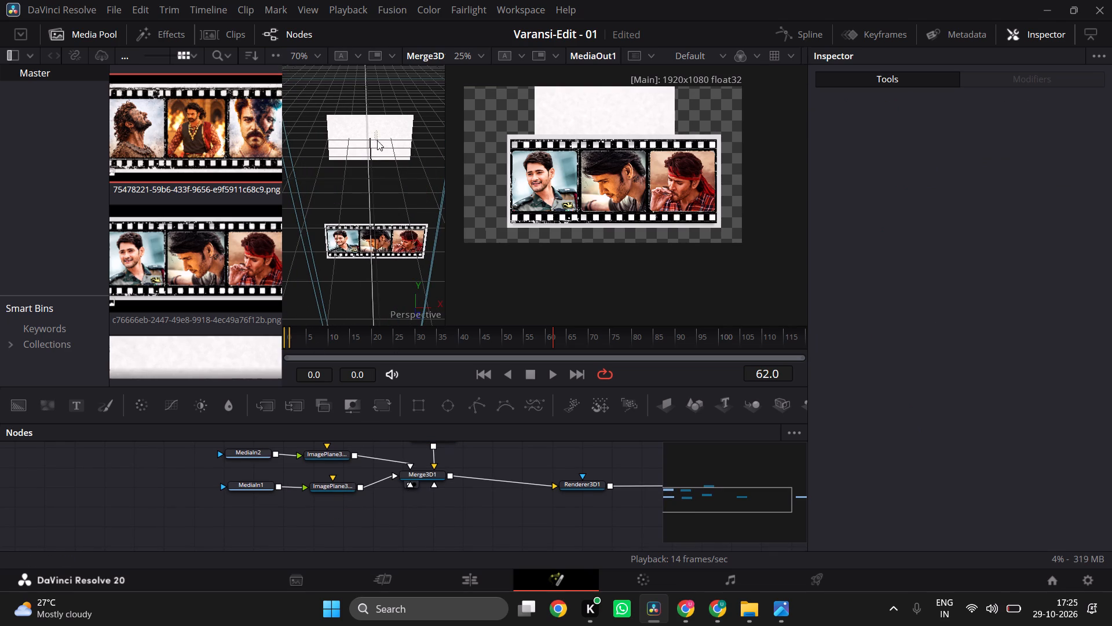
{"action": "left_click_drag", "start_coordinate": [377, 140], "coordinate": [363, 145]}
{"action": "left_click", "coordinate": [363, 145]}
{"action": "left_click_drag", "start_coordinate": [370, 143], "coordinate": [371, 150]}
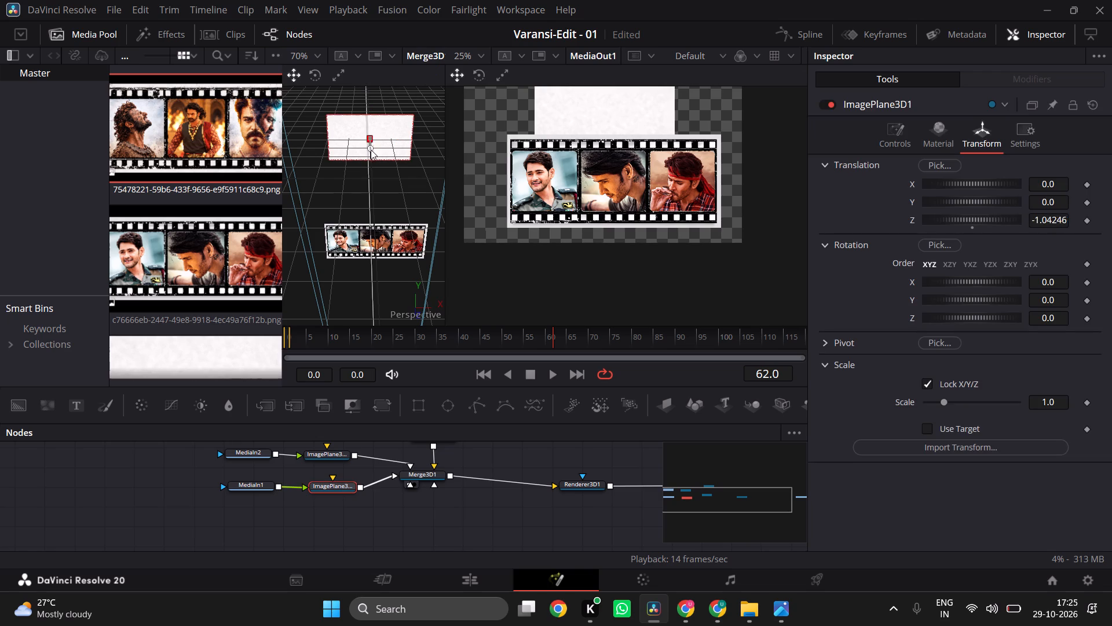
{"action": "left_click_drag", "start_coordinate": [371, 150], "coordinate": [382, 185]}
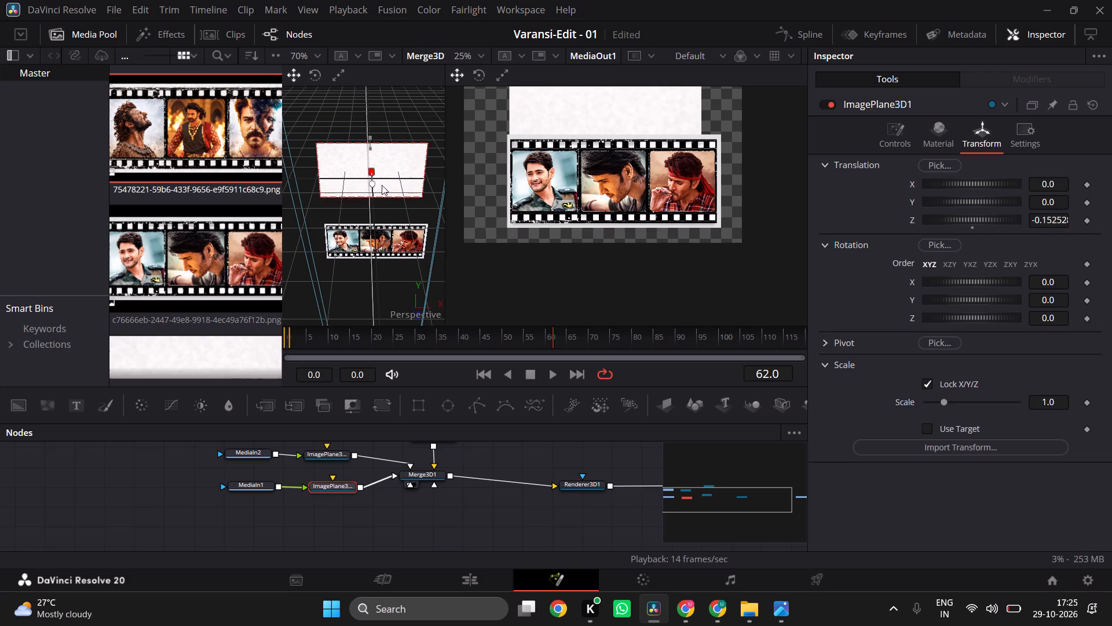
{"action": "left_click_drag", "start_coordinate": [382, 185], "coordinate": [386, 201]}
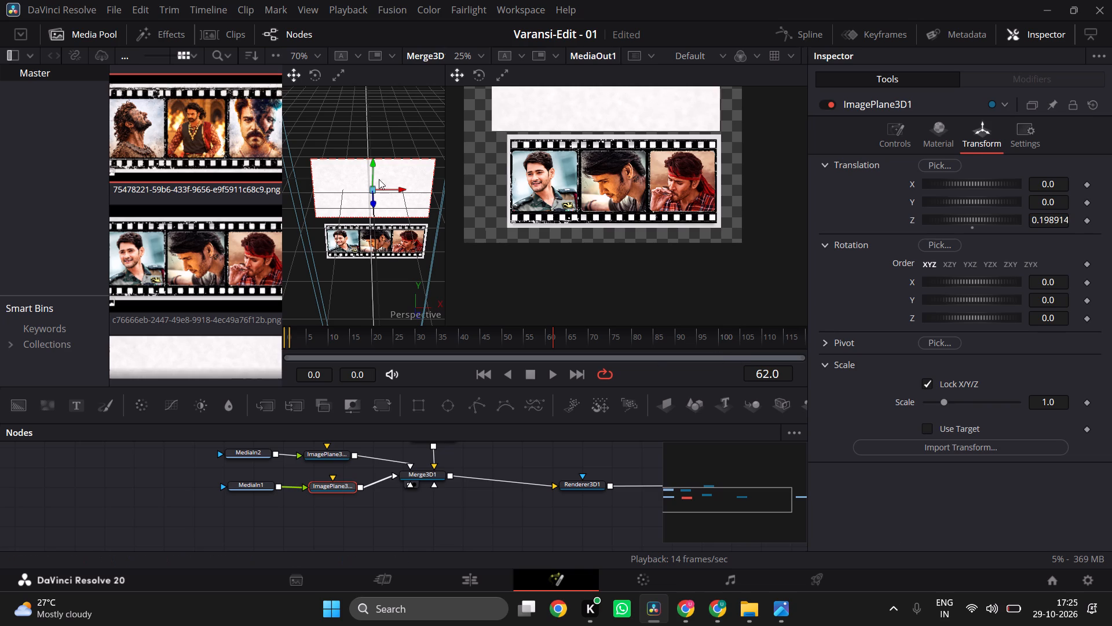
Lower ImagePlane3D1 along its Y axis to a translation of about -0.420, behind the film strip.
{"action": "left_click_drag", "start_coordinate": [372, 160], "coordinate": [371, 146]}
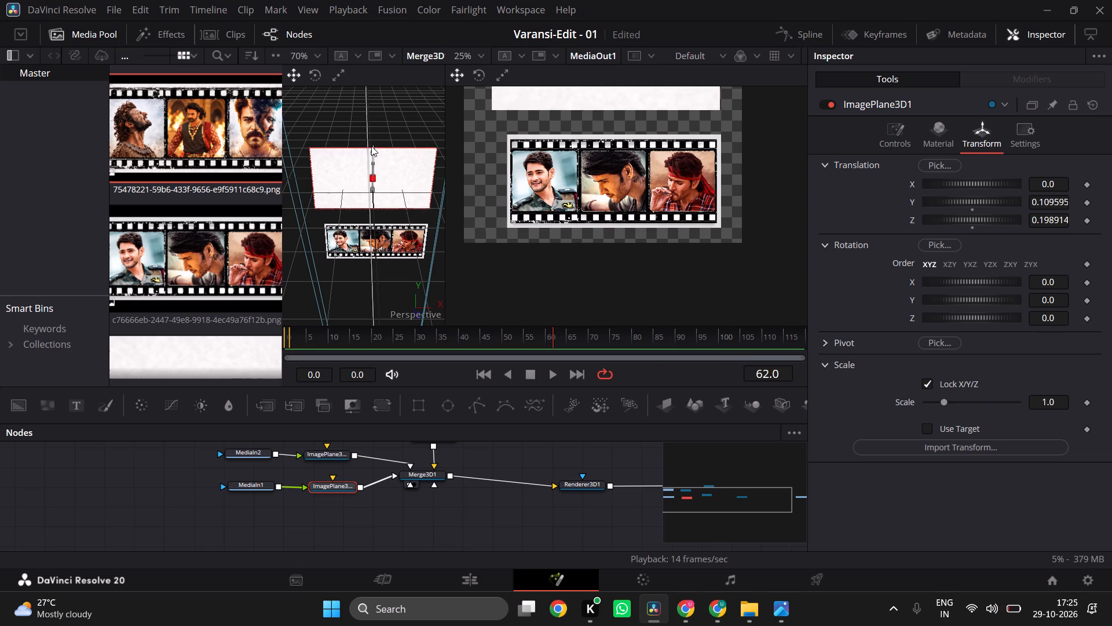
{"action": "left_click_drag", "start_coordinate": [371, 146], "coordinate": [393, 190]}
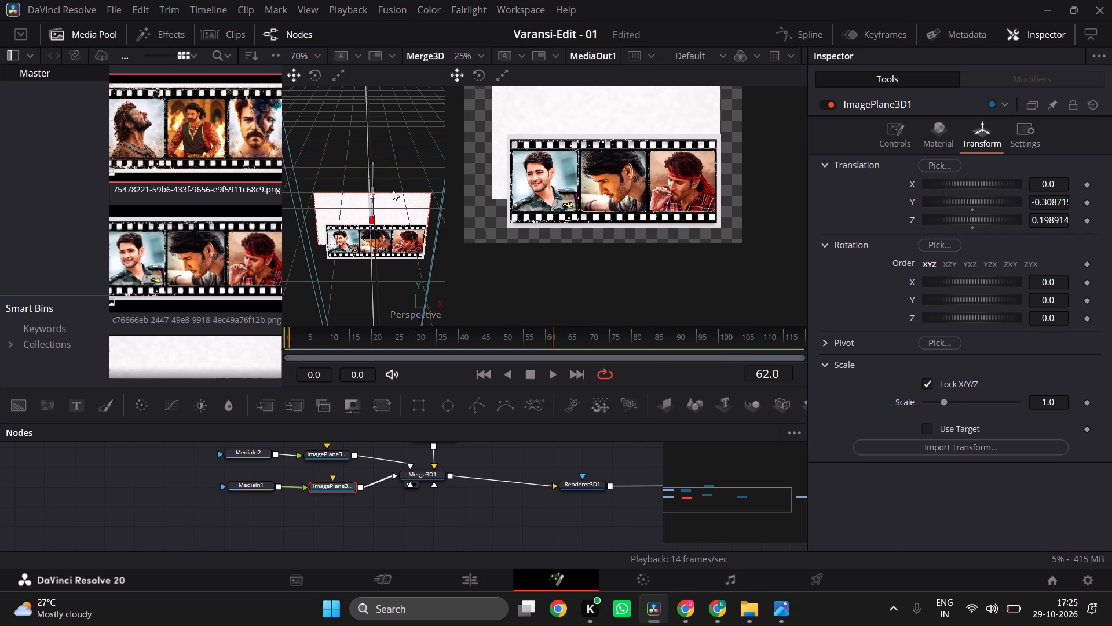
{"action": "left_click_drag", "start_coordinate": [393, 190], "coordinate": [404, 211]}
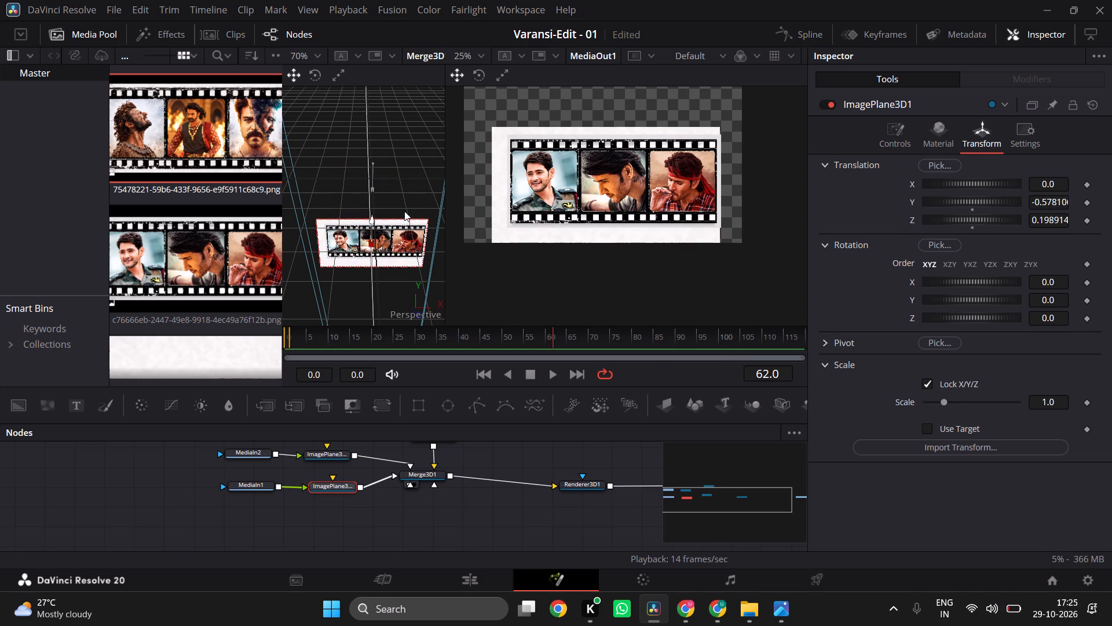
{"action": "left_click_drag", "start_coordinate": [404, 211], "coordinate": [404, 203]}
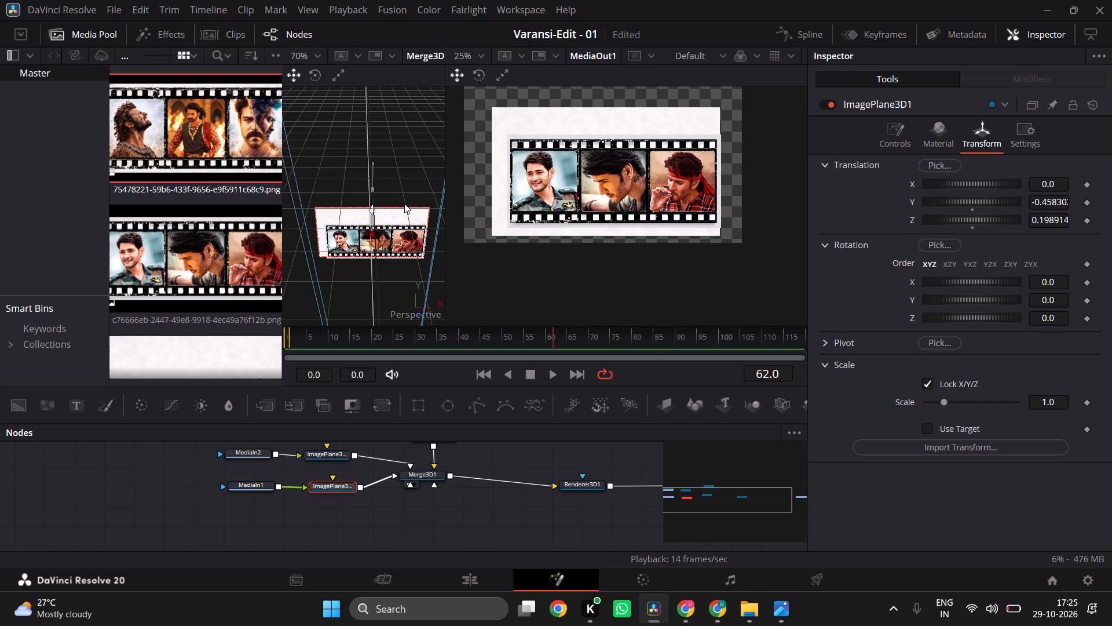
{"action": "left_click_drag", "start_coordinate": [404, 203], "coordinate": [406, 199]}
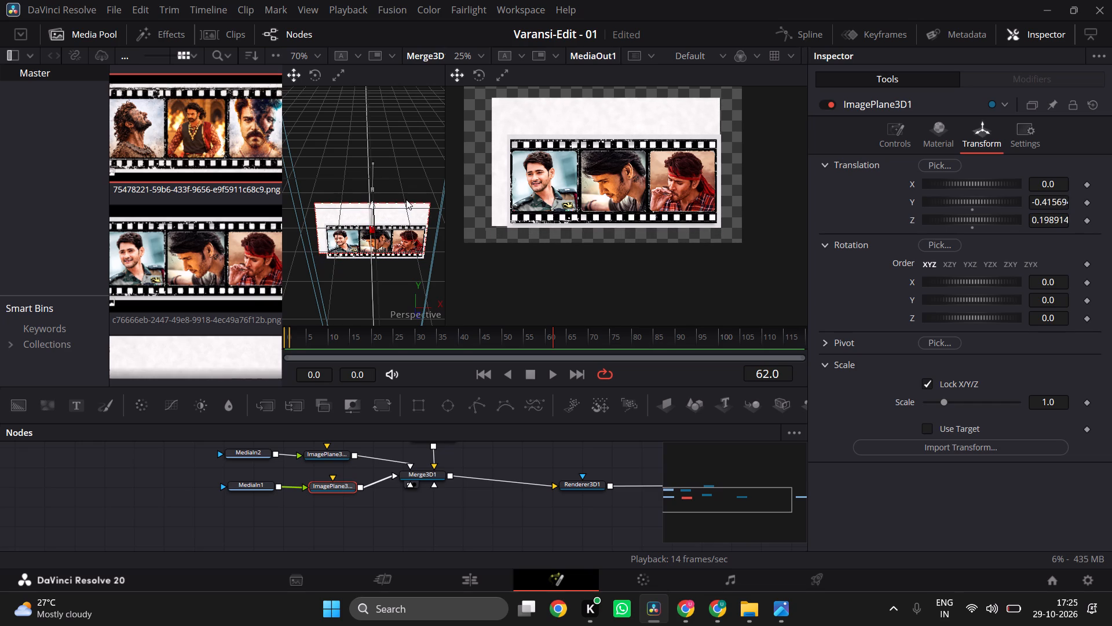
{"action": "left_click_drag", "start_coordinate": [406, 199], "coordinate": [405, 200]}
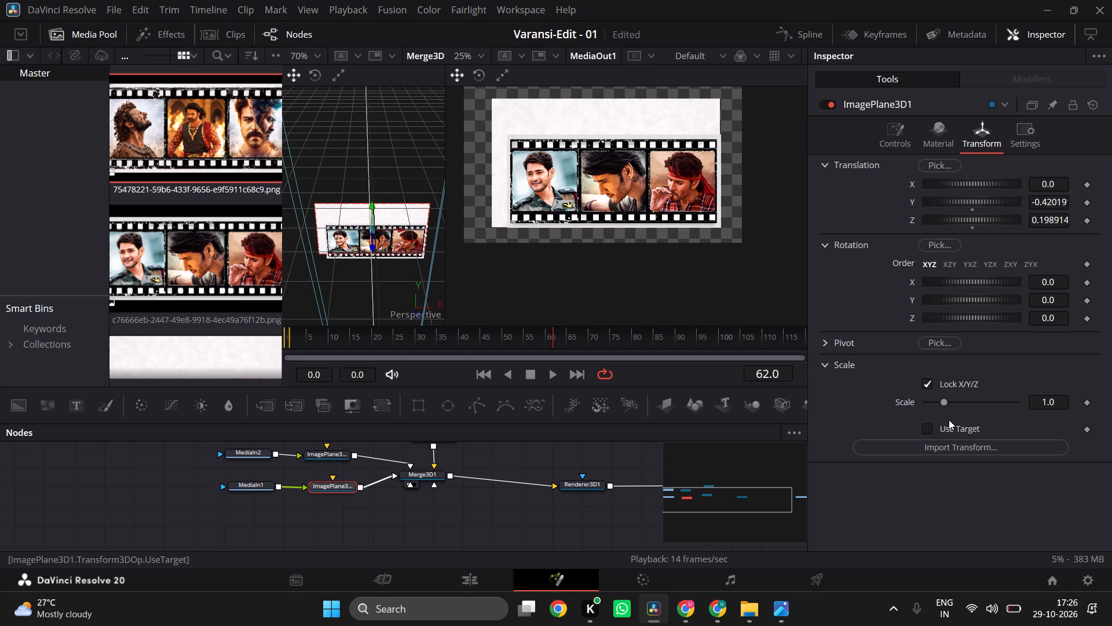
Enlarge ImagePlane3D1 uniformly to a scale of 1.418 so the paper fills the rendered frame.
{"action": "left_click_drag", "start_coordinate": [944, 402], "coordinate": [949, 402]}
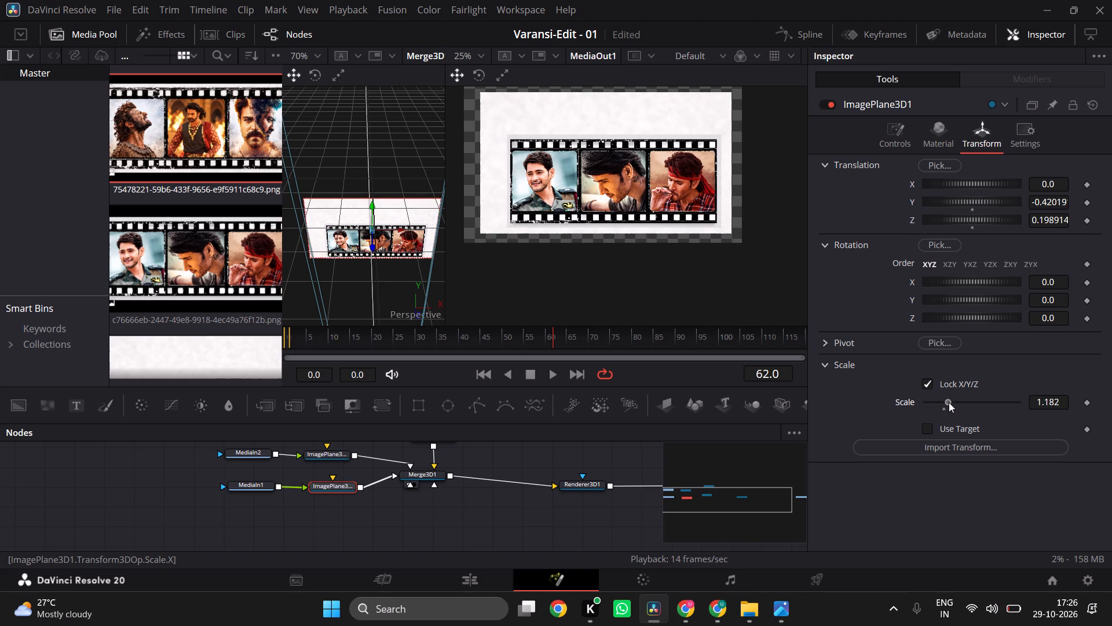
{"action": "left_click_drag", "start_coordinate": [949, 402], "coordinate": [953, 402]}
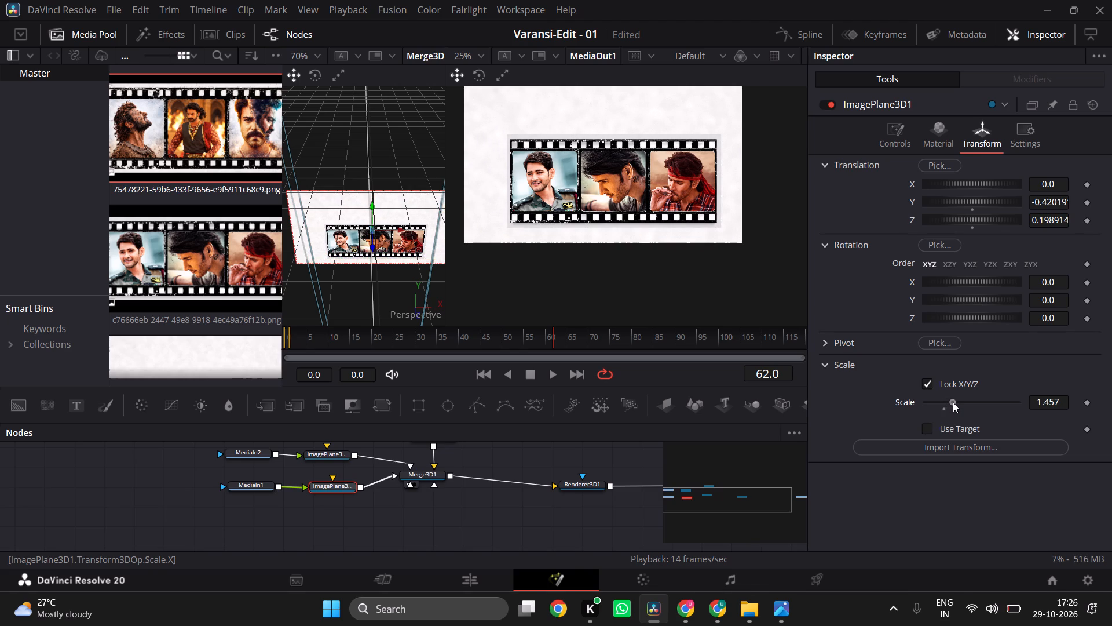
{"action": "left_click_drag", "start_coordinate": [953, 402], "coordinate": [952, 402]}
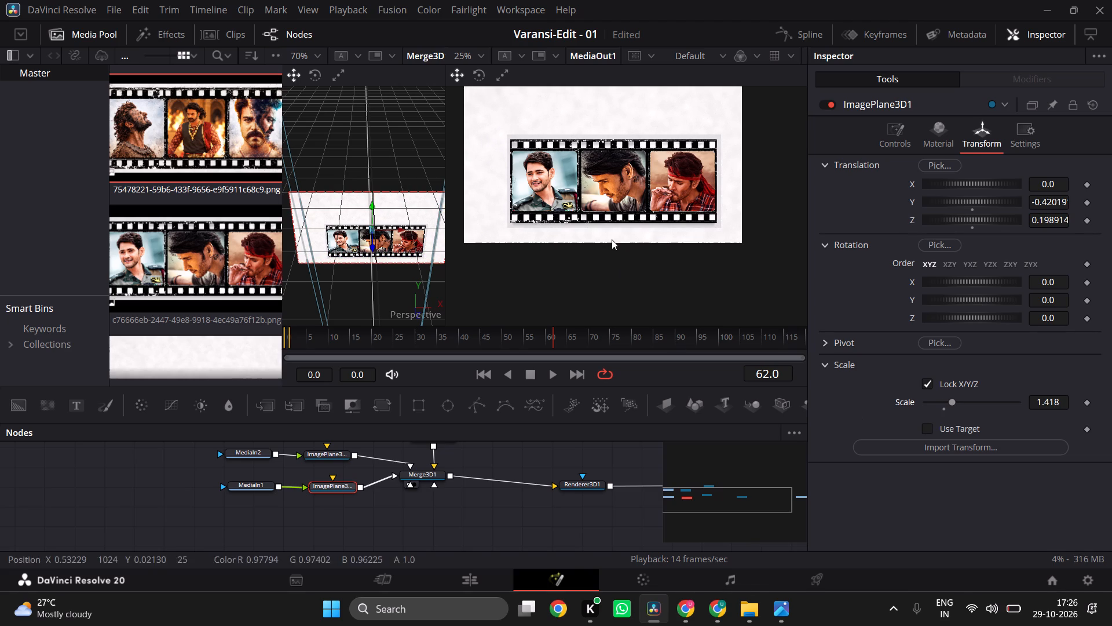
Centre the film strip ImagePlane3D2 on the paper, at about X -0.012, Y -0.429 and Z 0.268.
{"action": "left_click", "coordinate": [387, 238]}
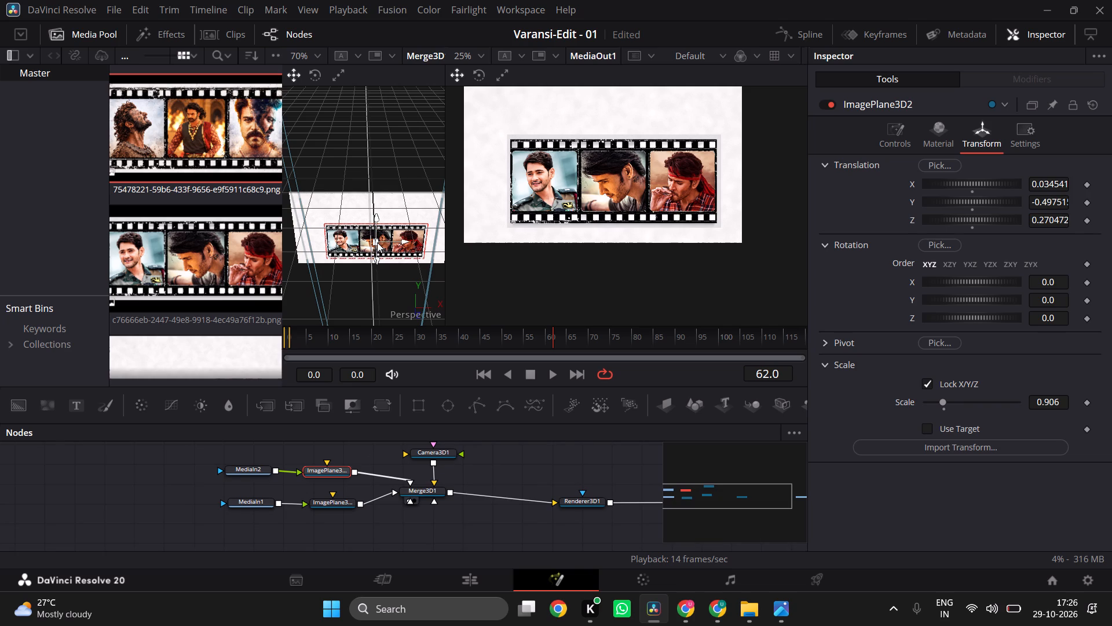
{"action": "left_click_drag", "start_coordinate": [376, 218], "coordinate": [376, 215]}
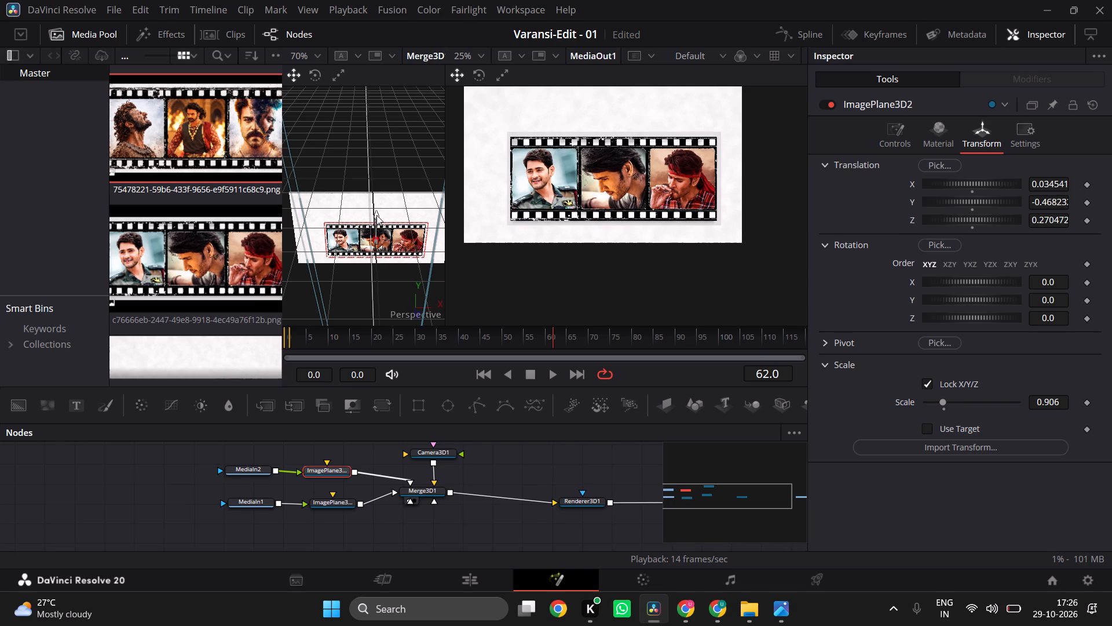
{"action": "left_click_drag", "start_coordinate": [376, 215], "coordinate": [378, 214]}
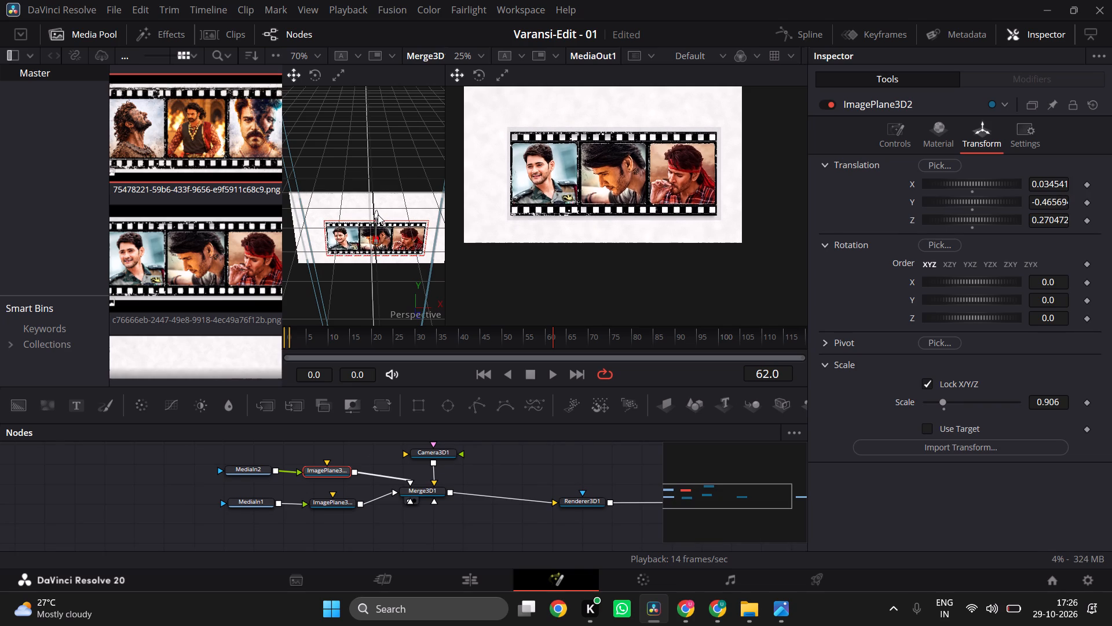
{"action": "left_click_drag", "start_coordinate": [378, 214], "coordinate": [378, 212]}
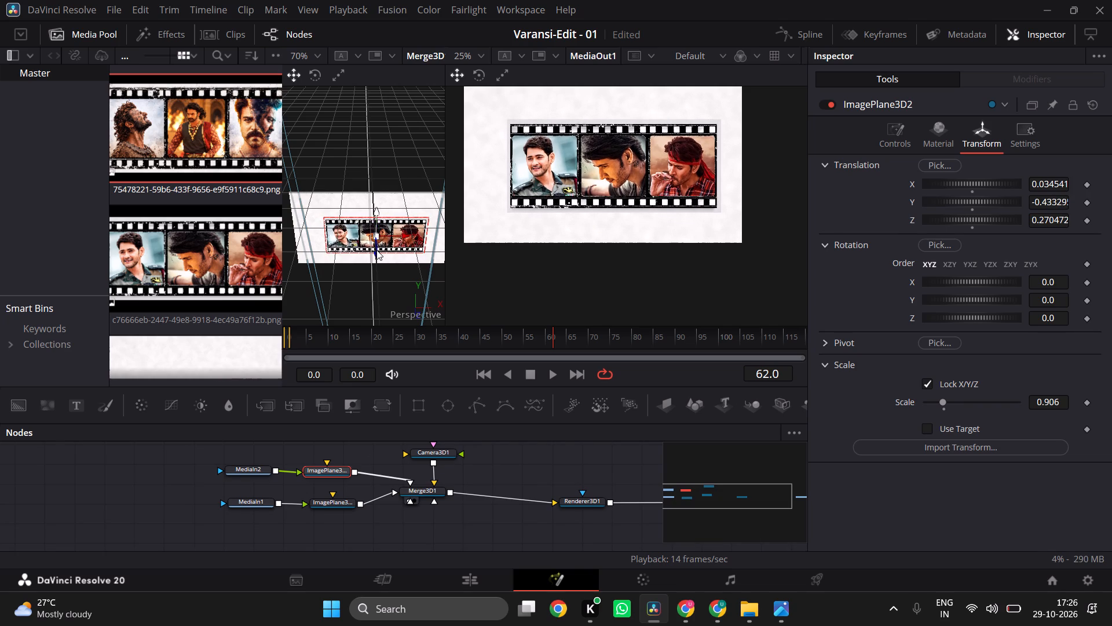
{"action": "left_click", "coordinate": [374, 237]}
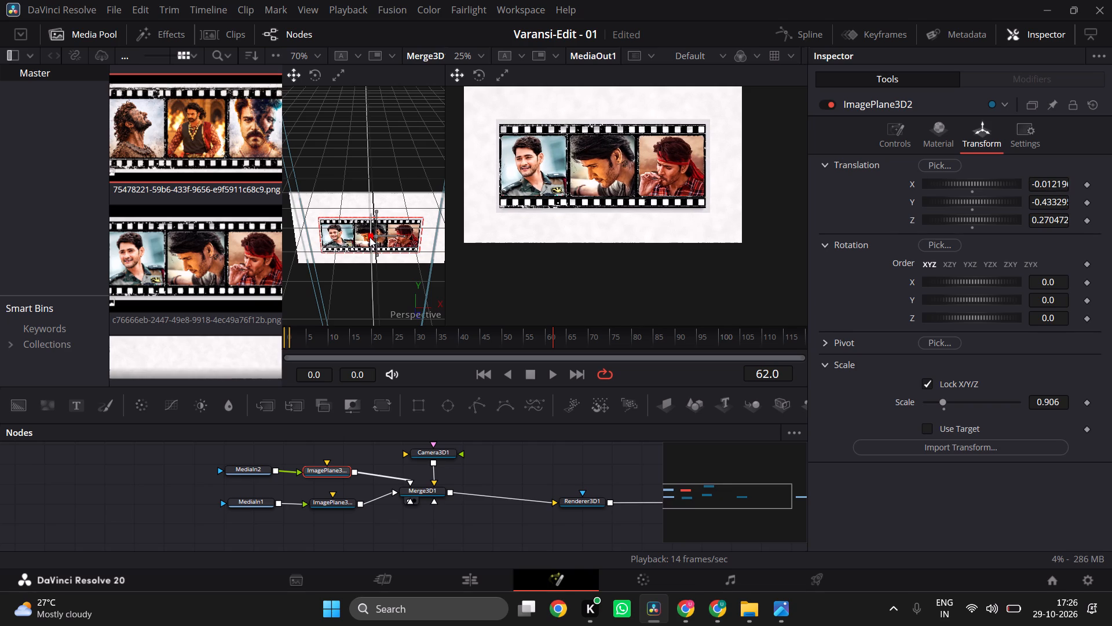
{"action": "left_click", "coordinate": [544, 279]}
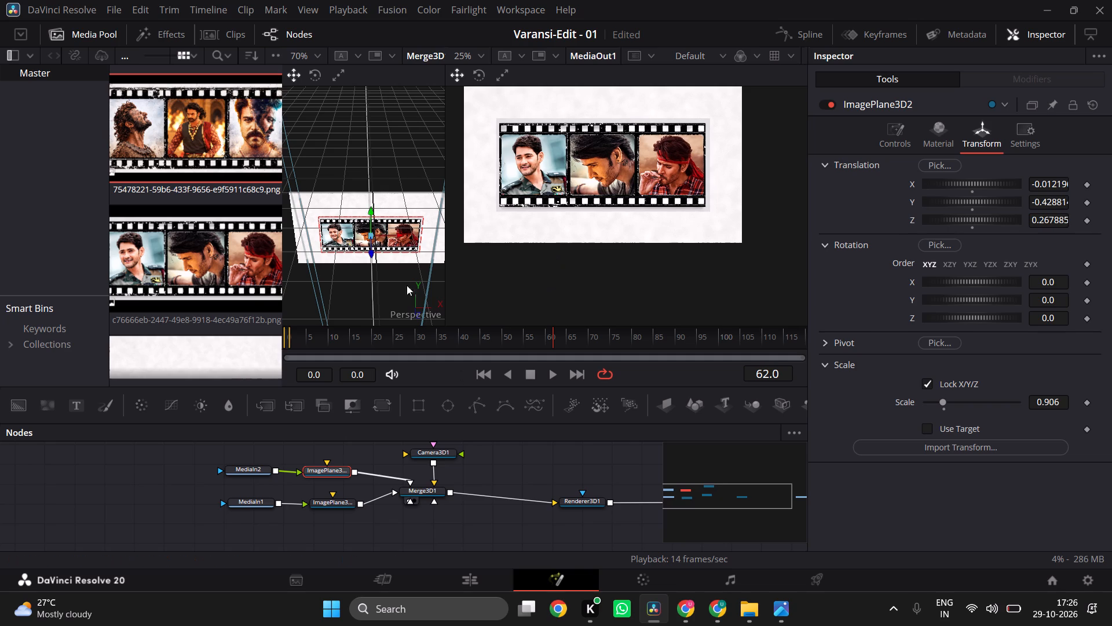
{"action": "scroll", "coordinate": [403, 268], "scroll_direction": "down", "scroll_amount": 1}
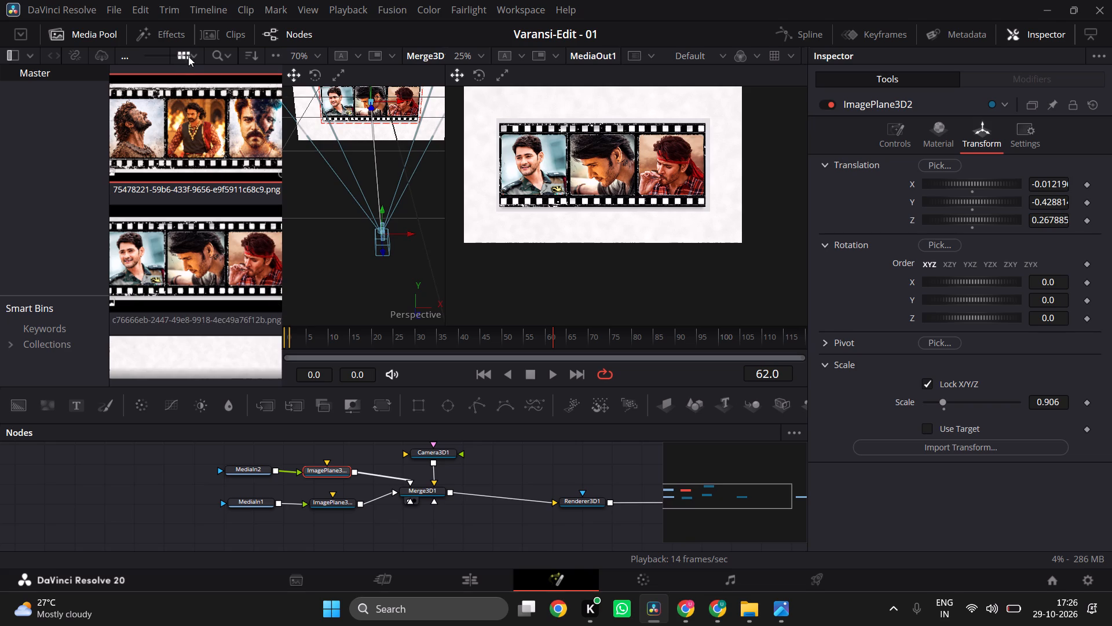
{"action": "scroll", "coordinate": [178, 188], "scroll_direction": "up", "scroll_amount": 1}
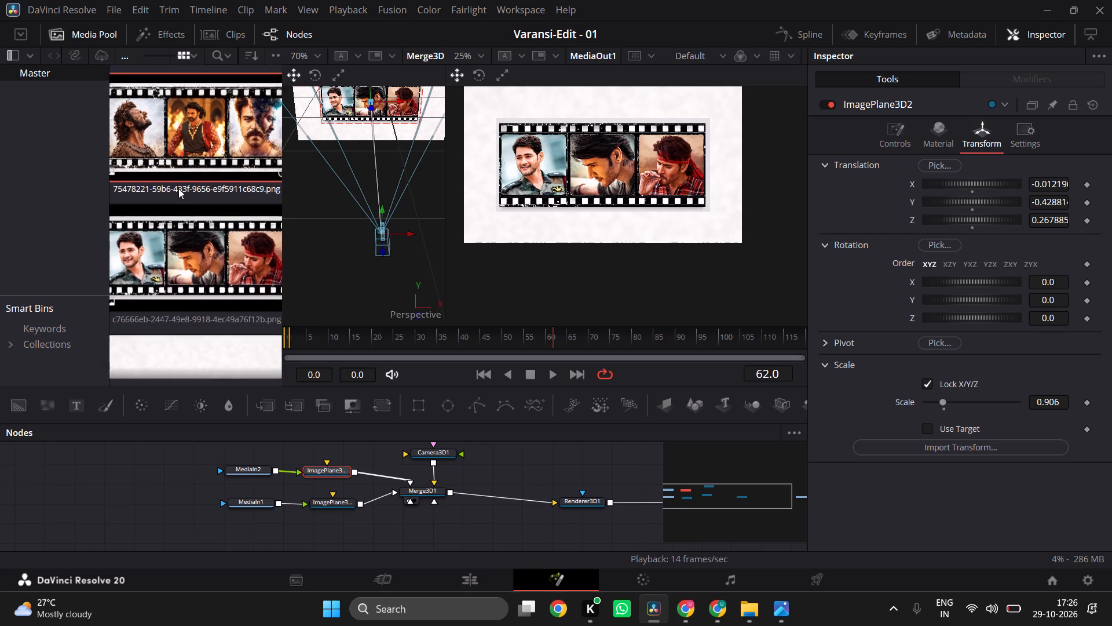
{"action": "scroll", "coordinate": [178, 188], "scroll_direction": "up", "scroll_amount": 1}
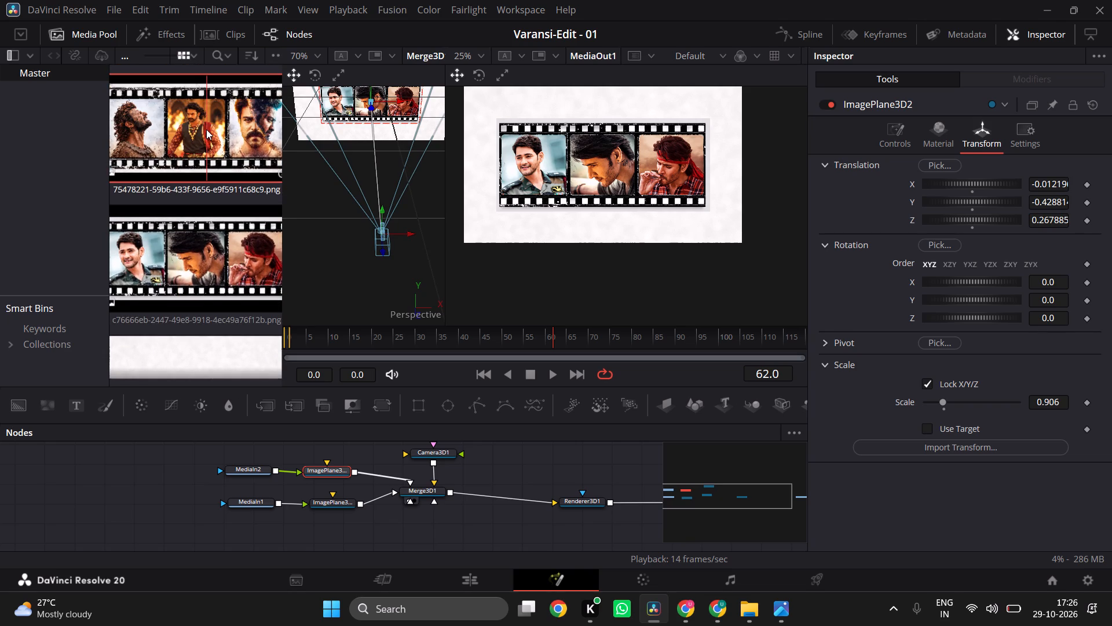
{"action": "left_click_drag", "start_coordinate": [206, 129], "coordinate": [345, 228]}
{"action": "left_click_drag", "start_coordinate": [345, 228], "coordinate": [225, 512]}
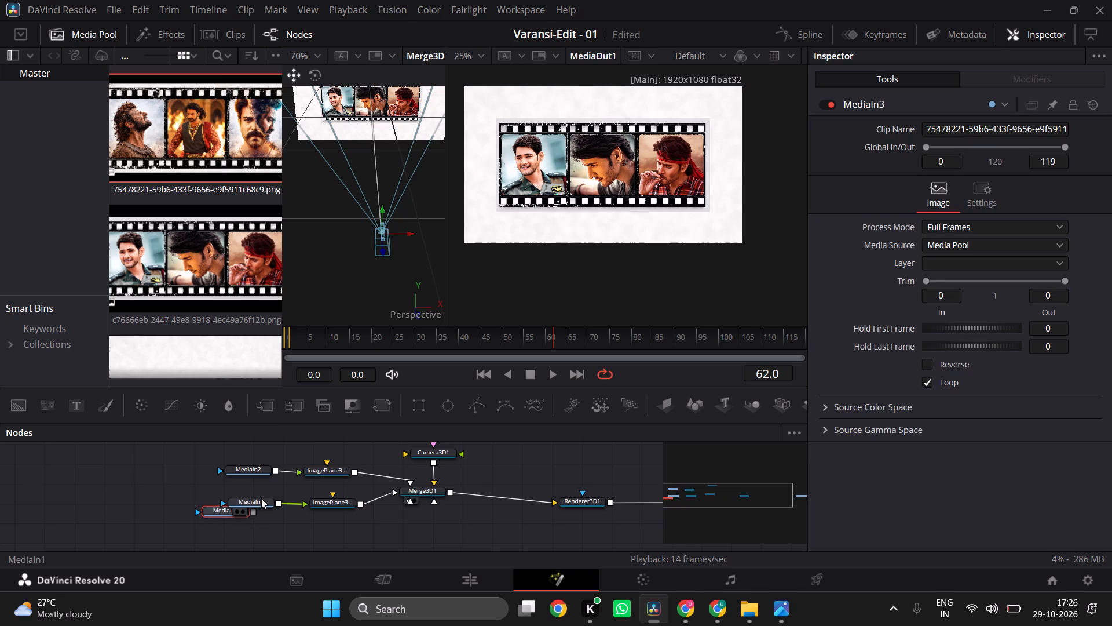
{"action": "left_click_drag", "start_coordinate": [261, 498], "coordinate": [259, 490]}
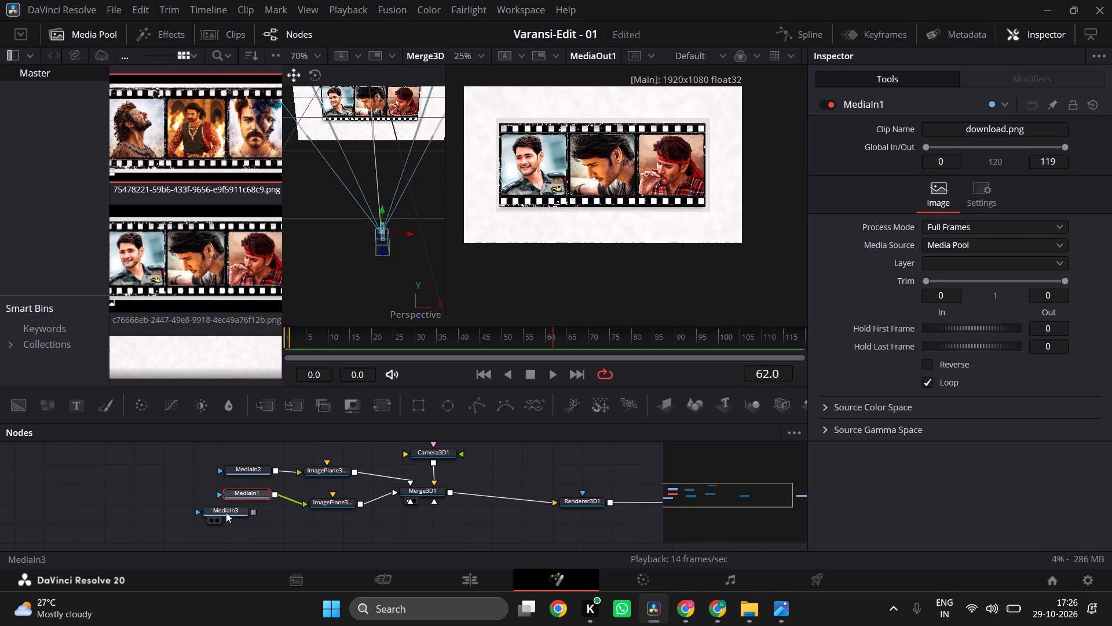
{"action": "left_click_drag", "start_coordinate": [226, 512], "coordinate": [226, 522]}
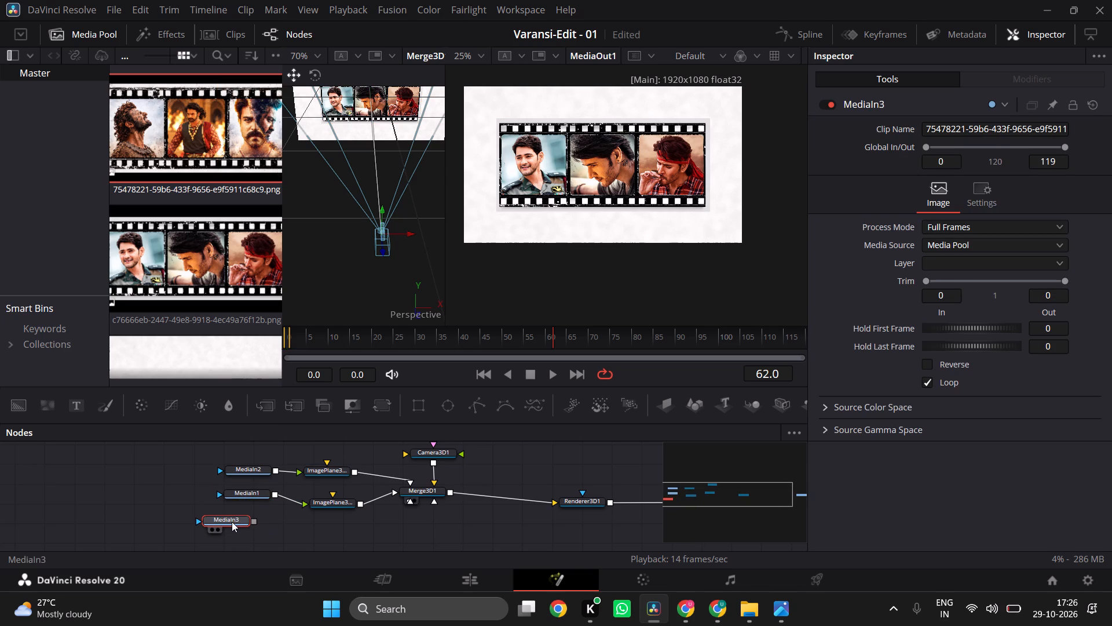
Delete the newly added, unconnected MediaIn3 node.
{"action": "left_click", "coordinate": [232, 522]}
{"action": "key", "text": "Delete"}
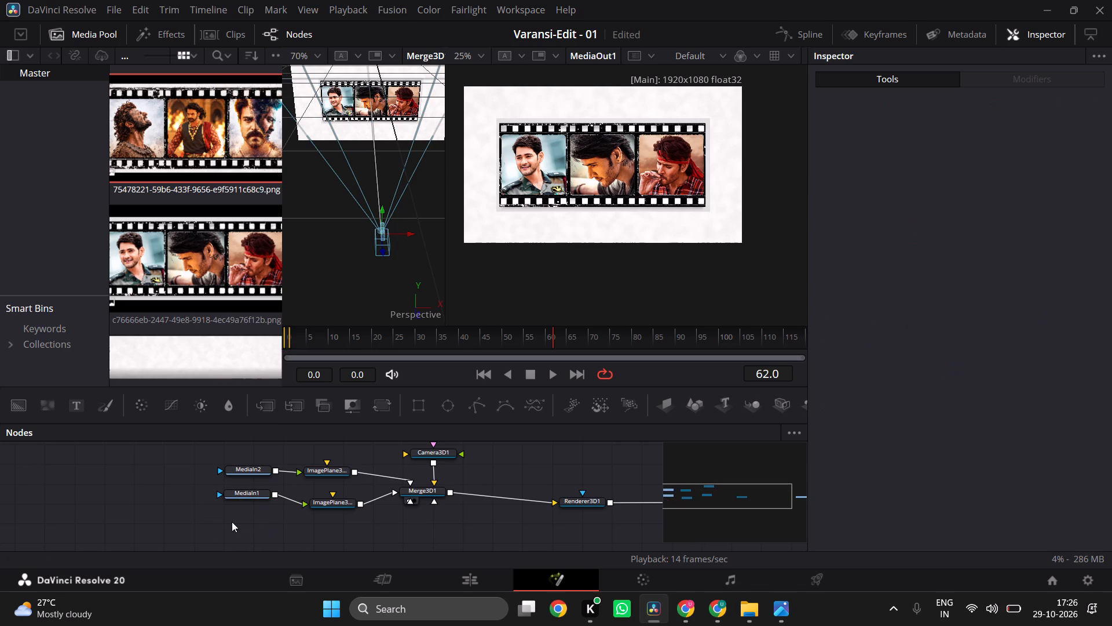